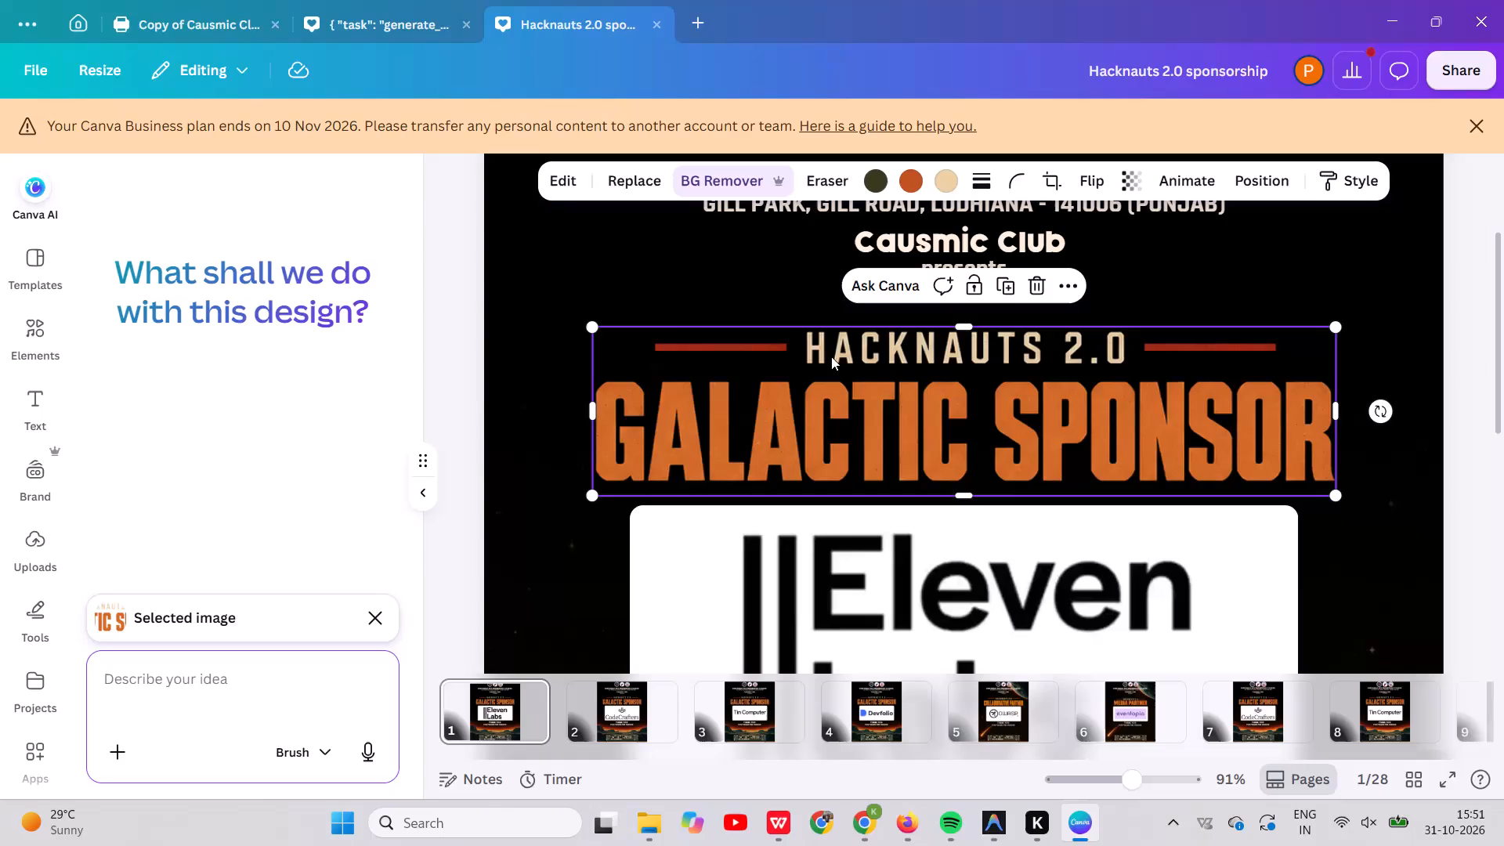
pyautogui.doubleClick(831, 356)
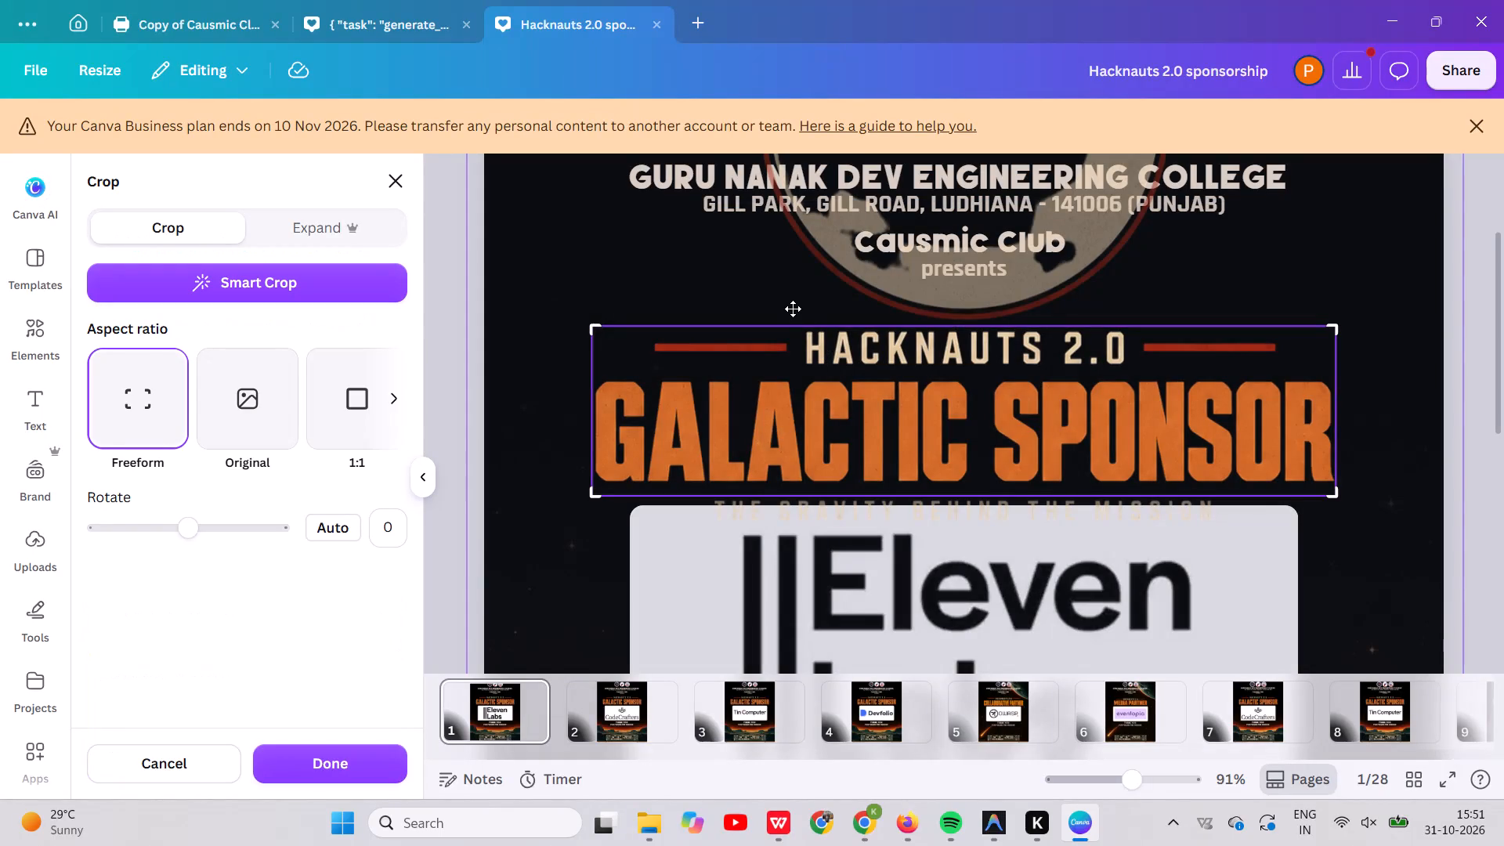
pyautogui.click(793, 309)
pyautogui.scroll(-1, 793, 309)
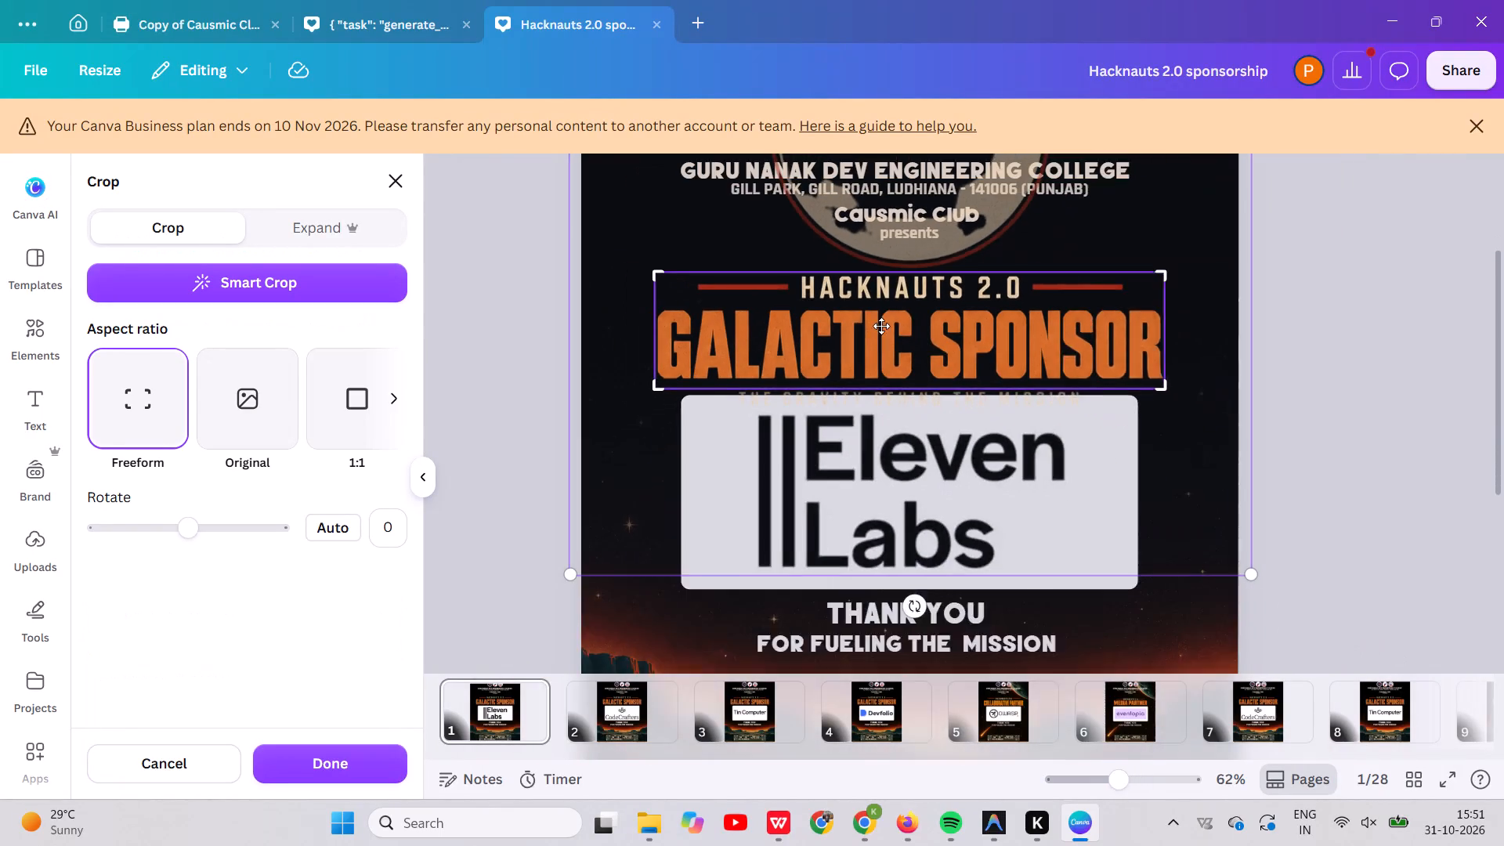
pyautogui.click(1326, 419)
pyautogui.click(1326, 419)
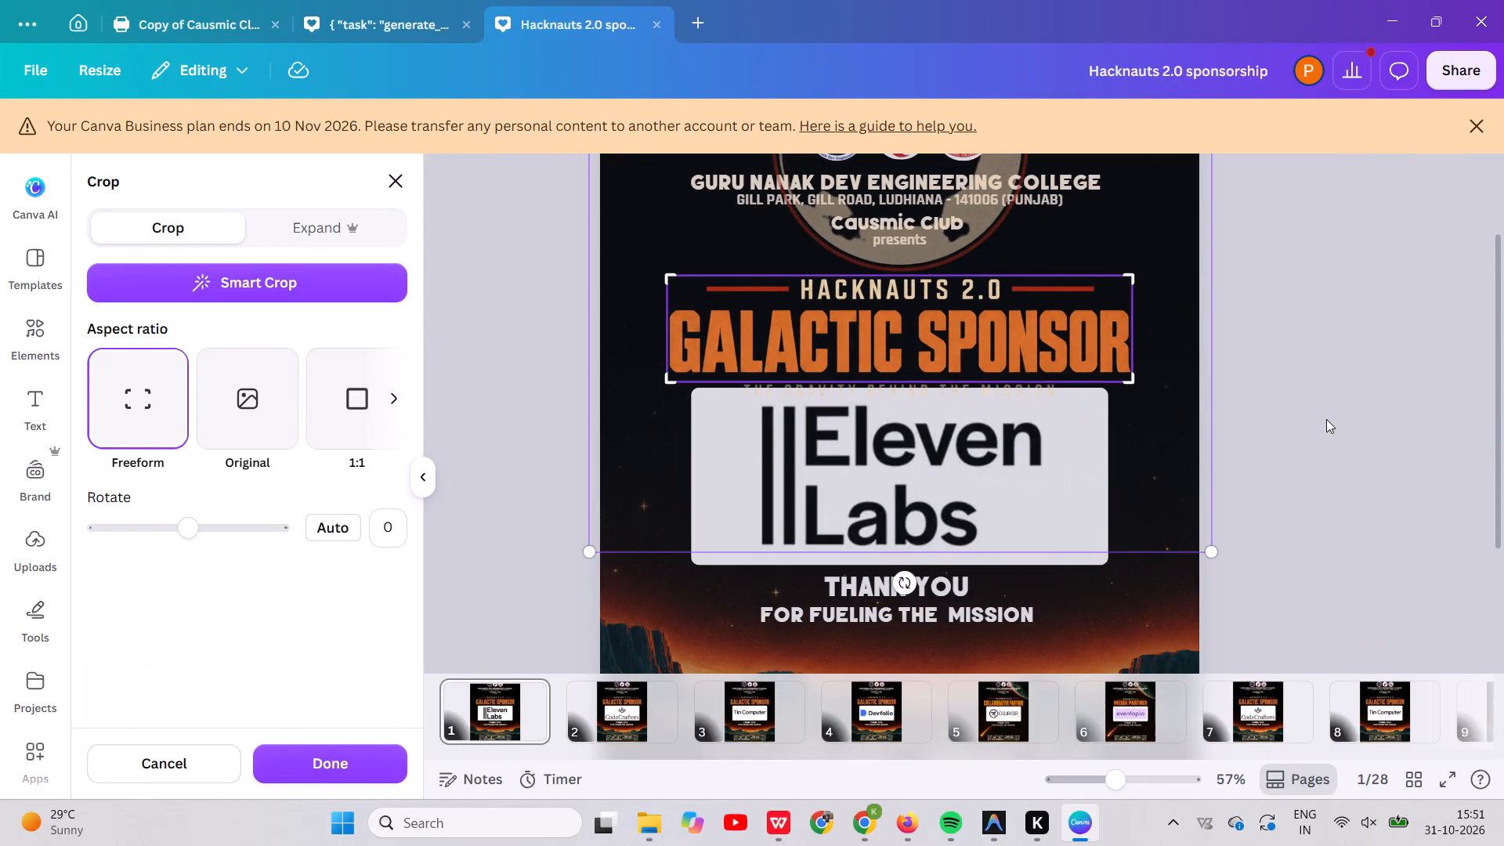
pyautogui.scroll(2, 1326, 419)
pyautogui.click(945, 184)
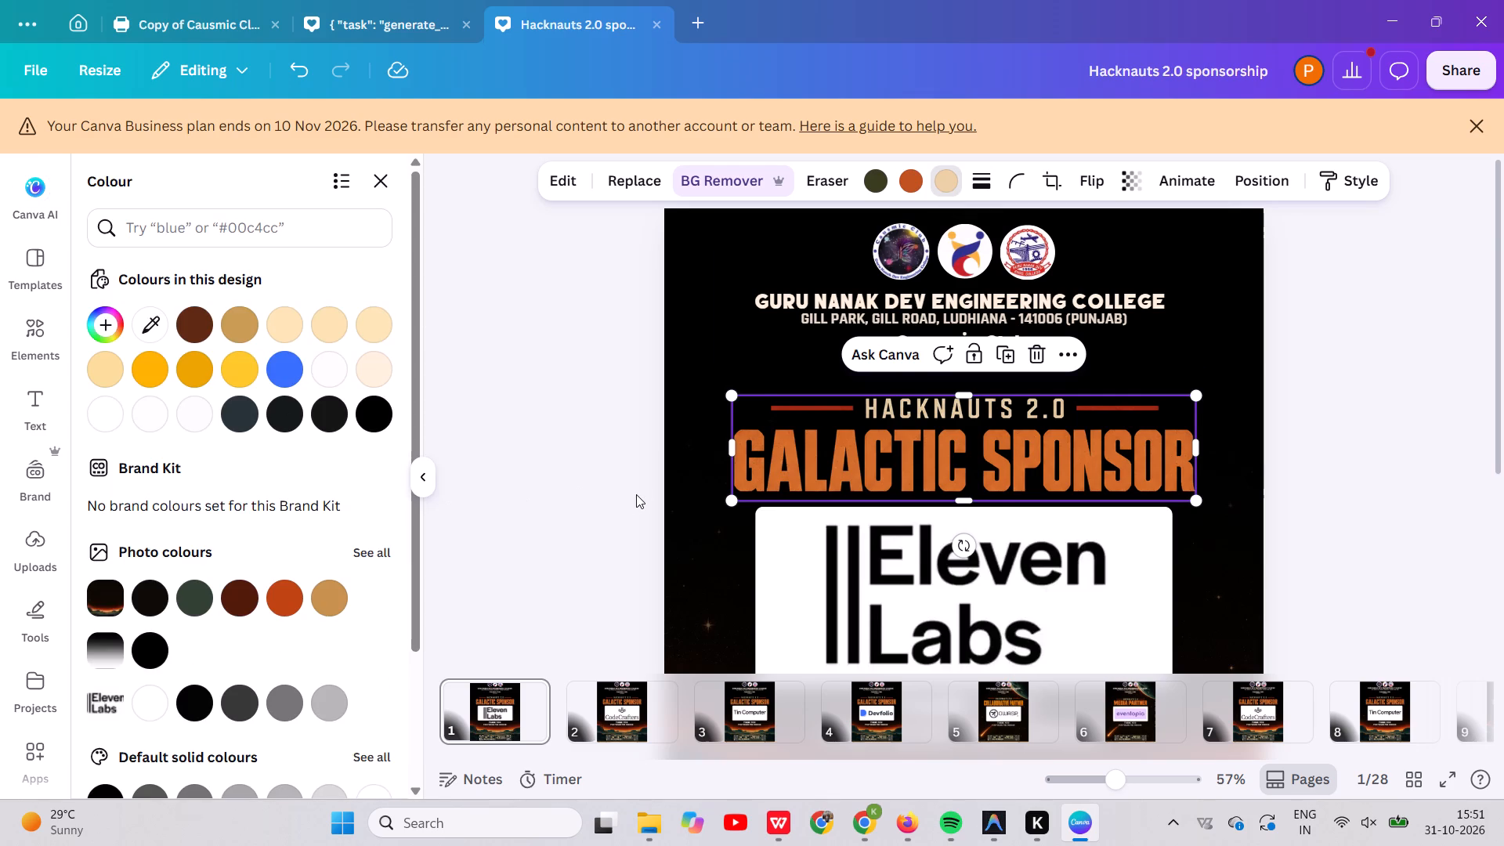
# Copy the hex colour code FCE5B6 from the "14TH-15TH" date text at the bottom of the sponsor poster.
pyautogui.scroll(-3, 636, 494)
pyautogui.scroll(-1, 913, 472)
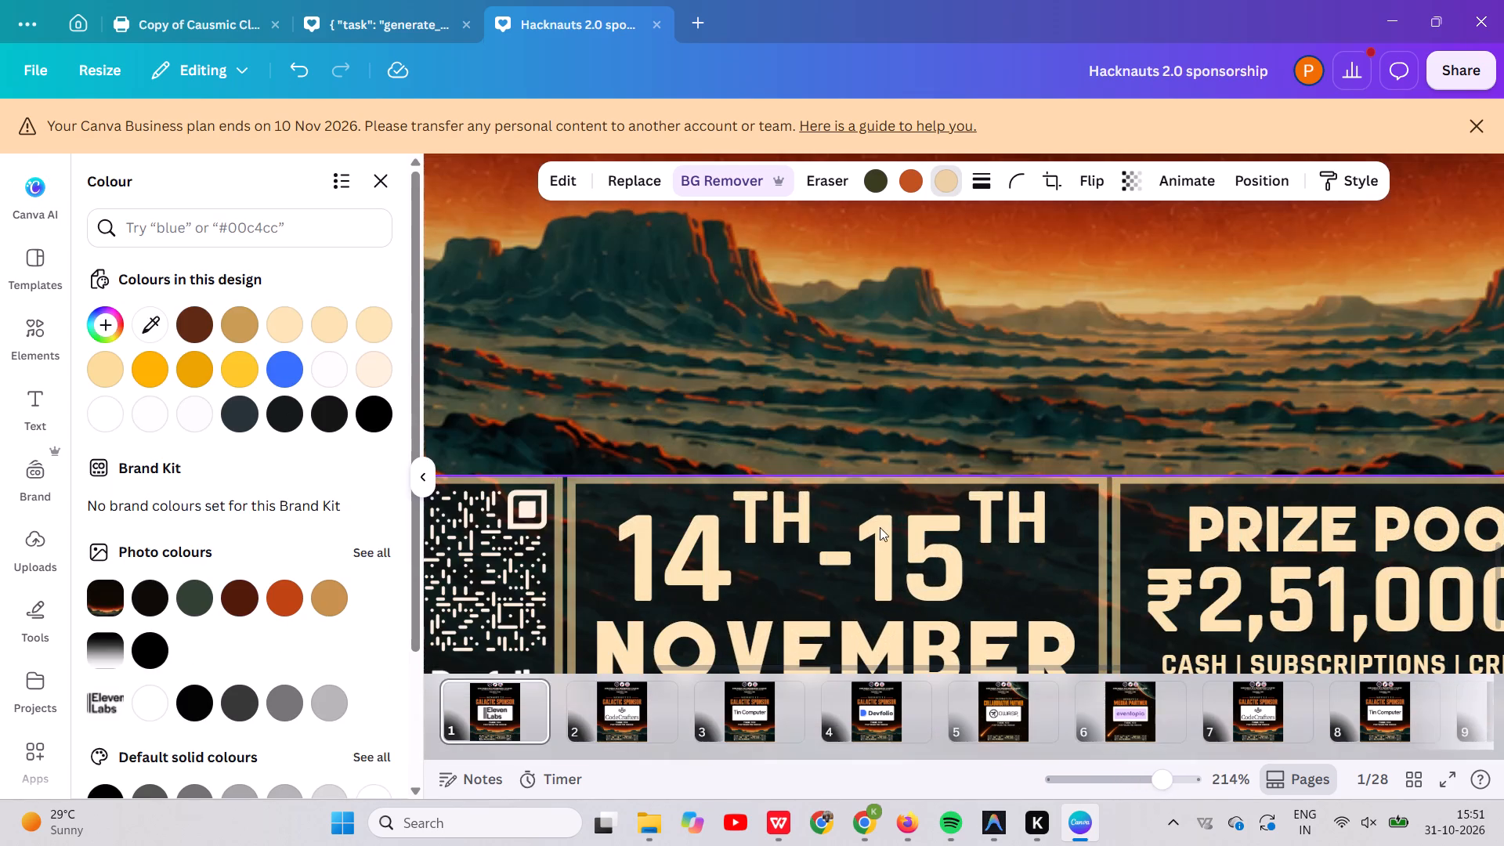
pyautogui.scroll(-1, 844, 584)
pyautogui.doubleClick(791, 472)
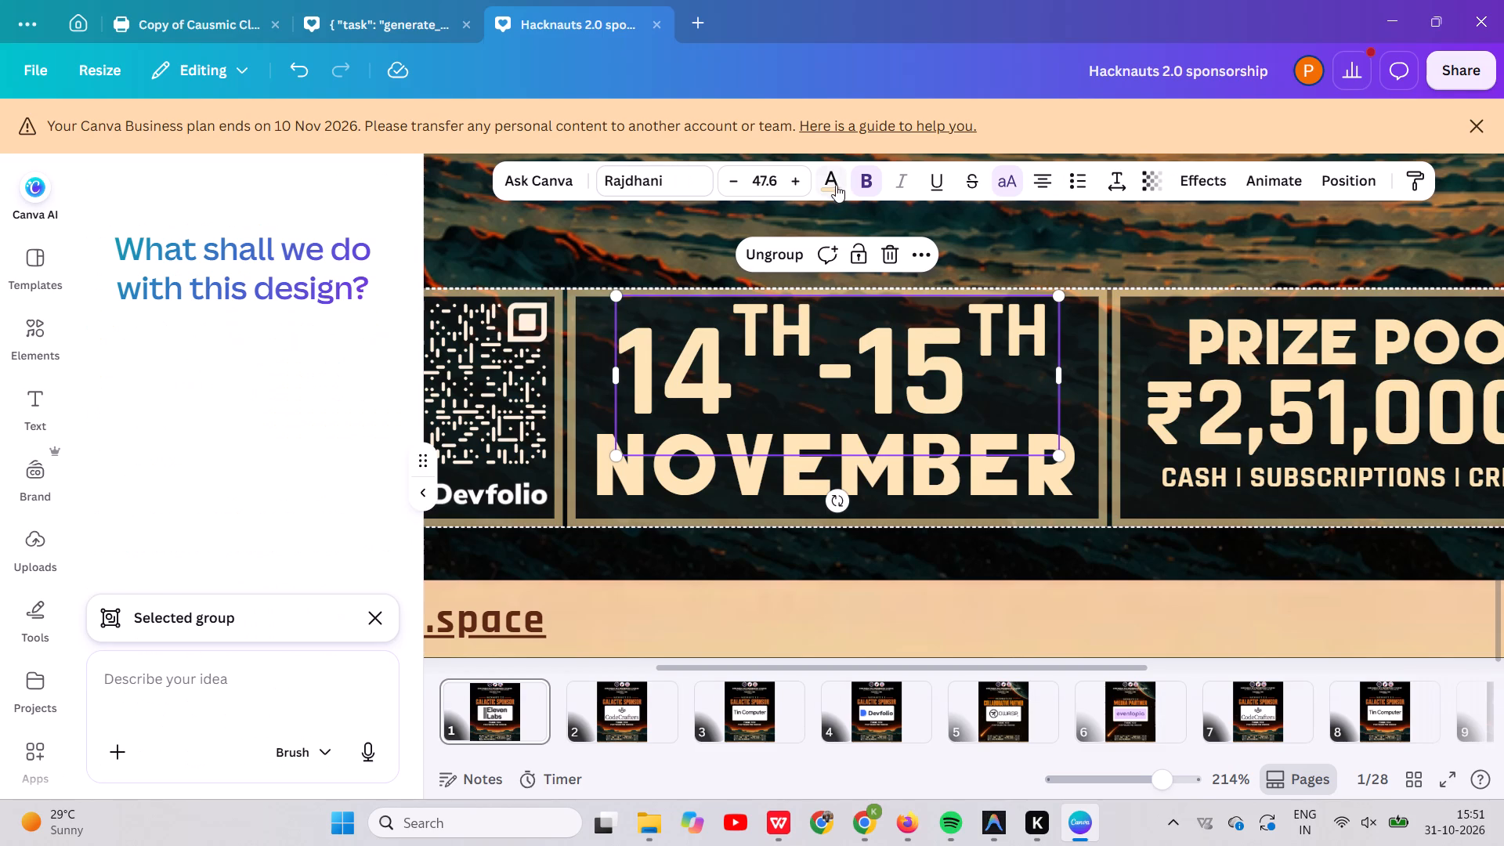
pyautogui.click(838, 181)
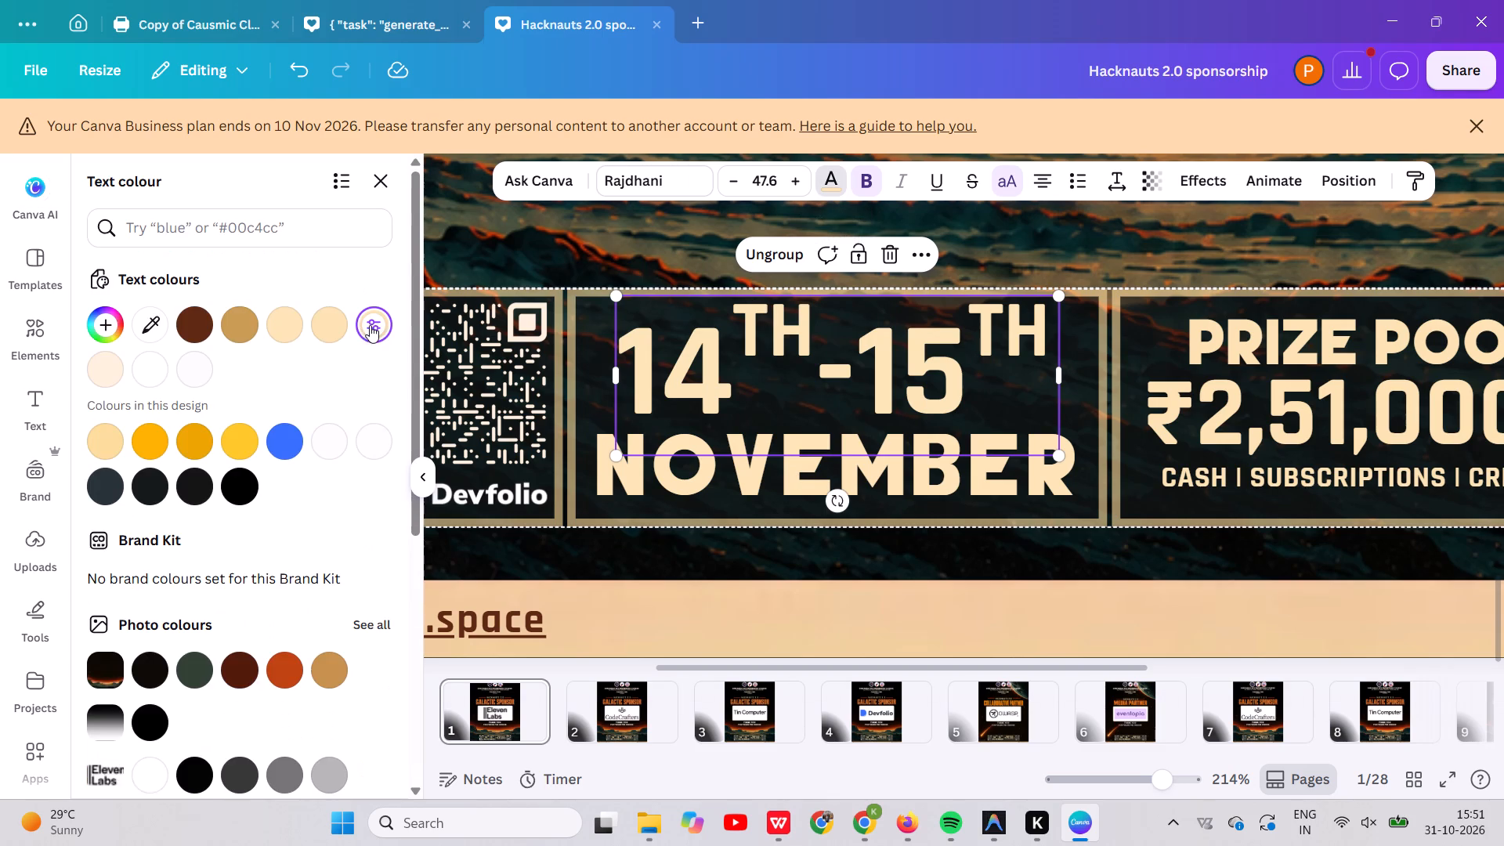
pyautogui.click(370, 325)
pyautogui.click(213, 575)
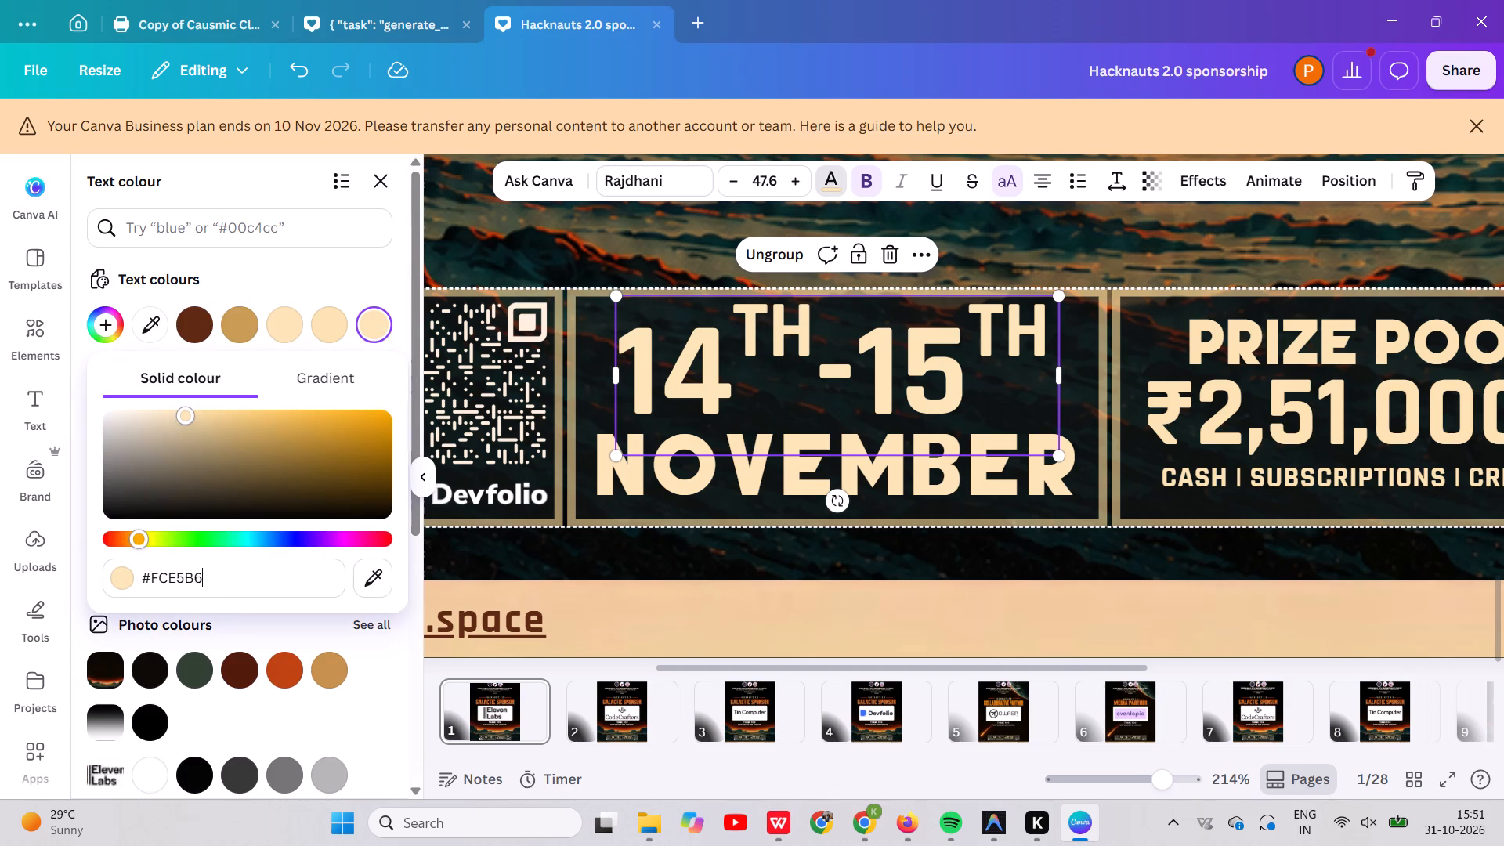
pyautogui.moveTo(213, 575); pyautogui.dragTo(106, 576)
pyautogui.hotkey('ctrl', 'c')
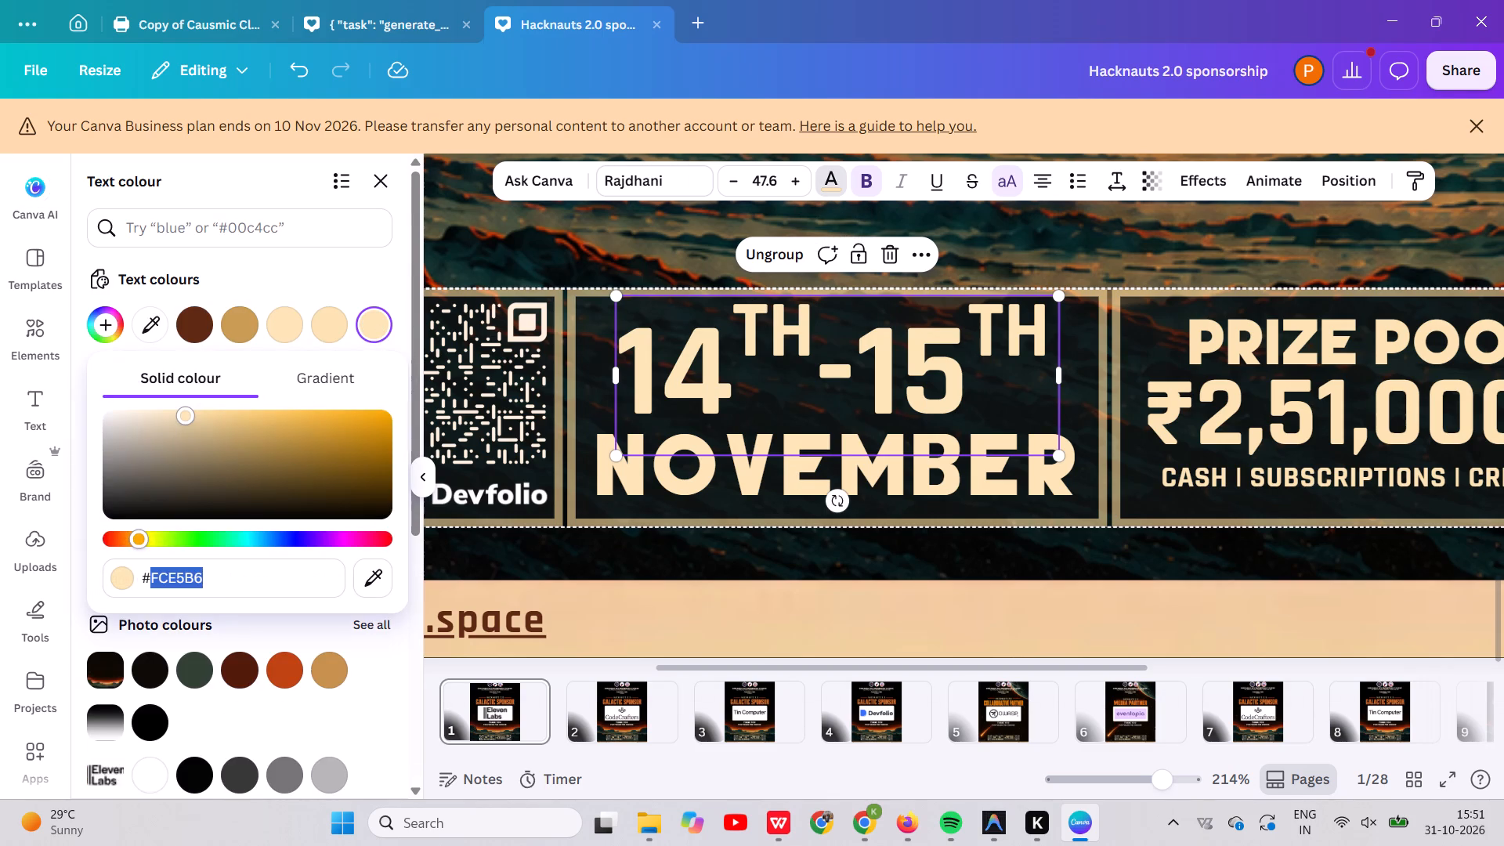
# In the "generate_hacknauts_2026_1000_registrations" design, ungroup the "31st OCT" to "2nd NOV" date row on page 1.
pyautogui.click(352, 34)
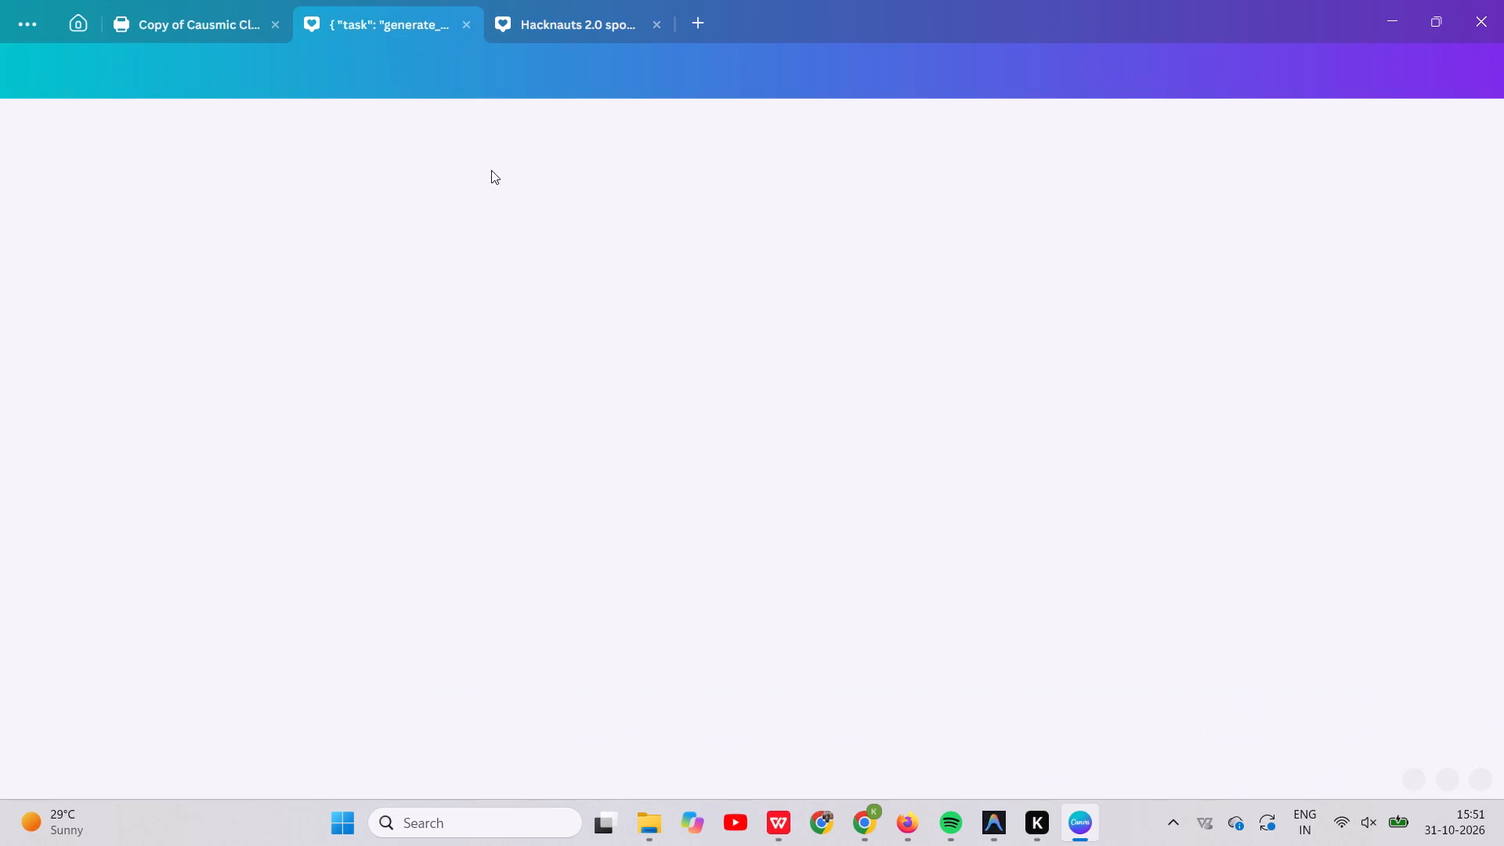
pyautogui.scroll(-1, 674, 407)
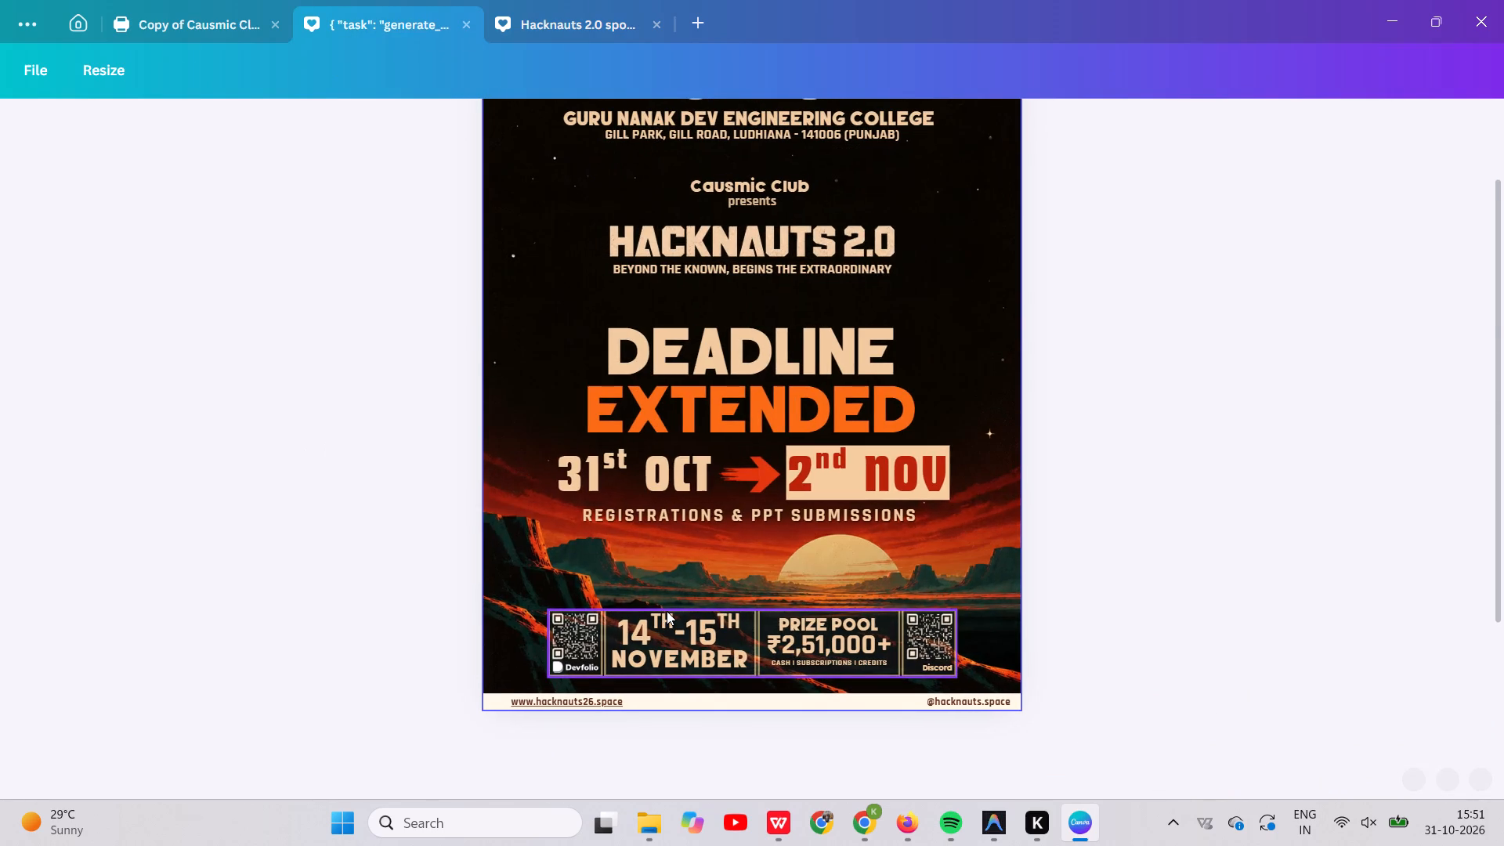
pyautogui.scroll(-1, 667, 611)
pyautogui.click(977, 352)
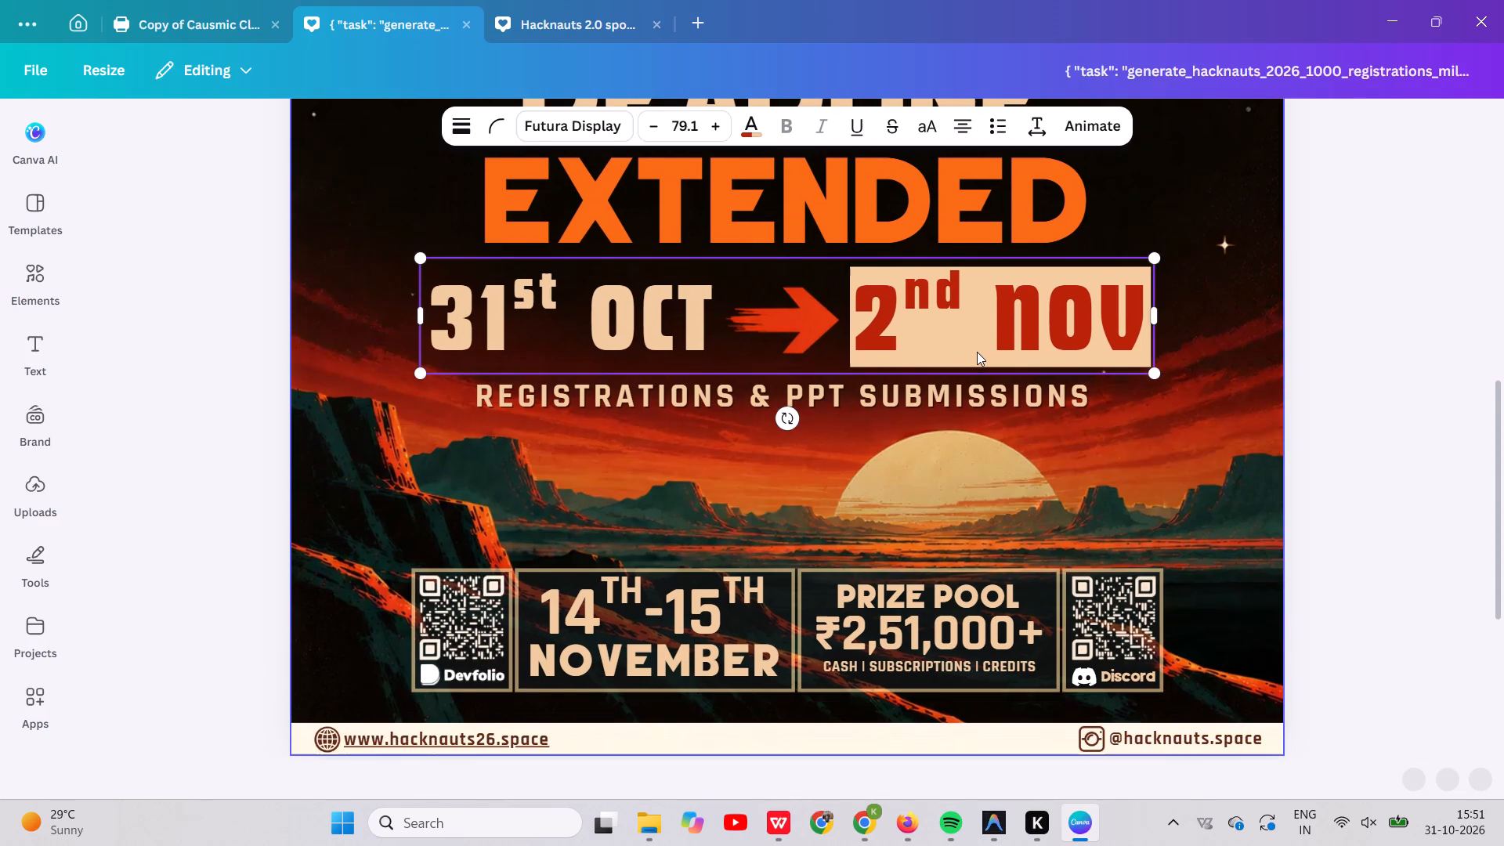
pyautogui.doubleClick(977, 352)
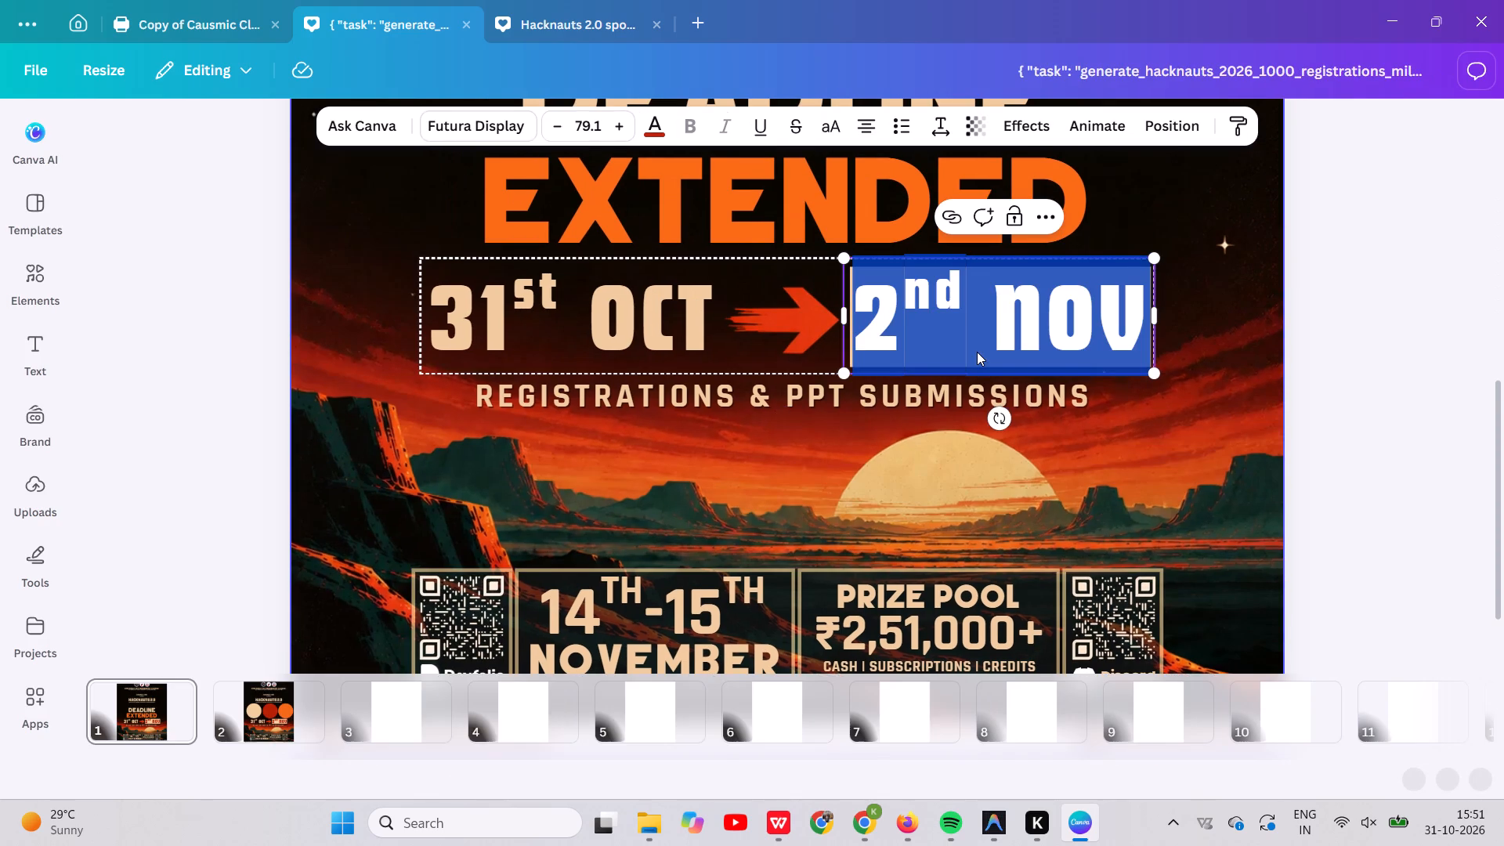
pyautogui.click(969, 342)
pyautogui.click(969, 342)
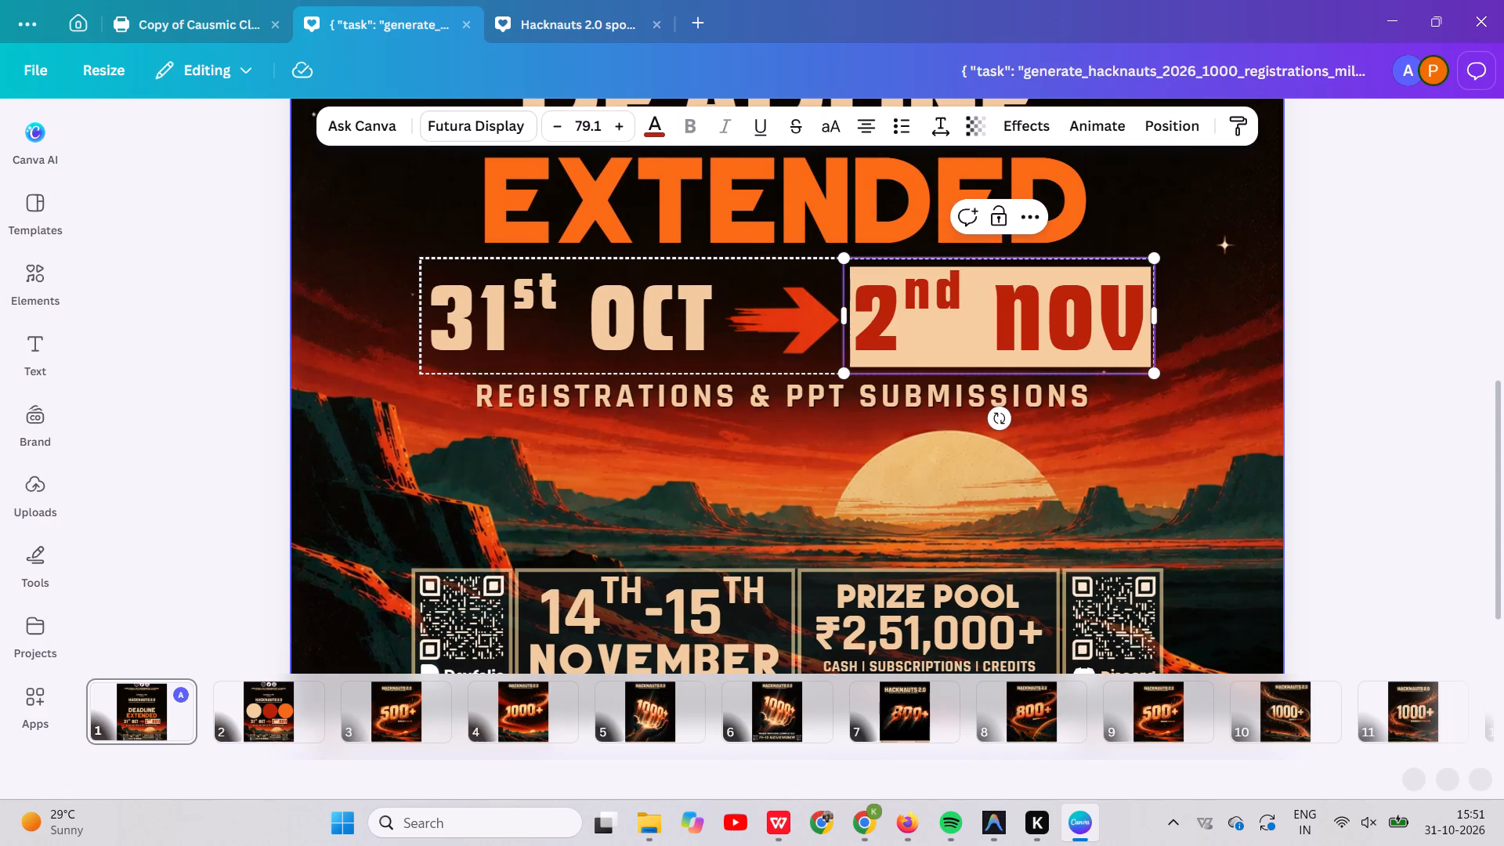
pyautogui.click(1074, 458)
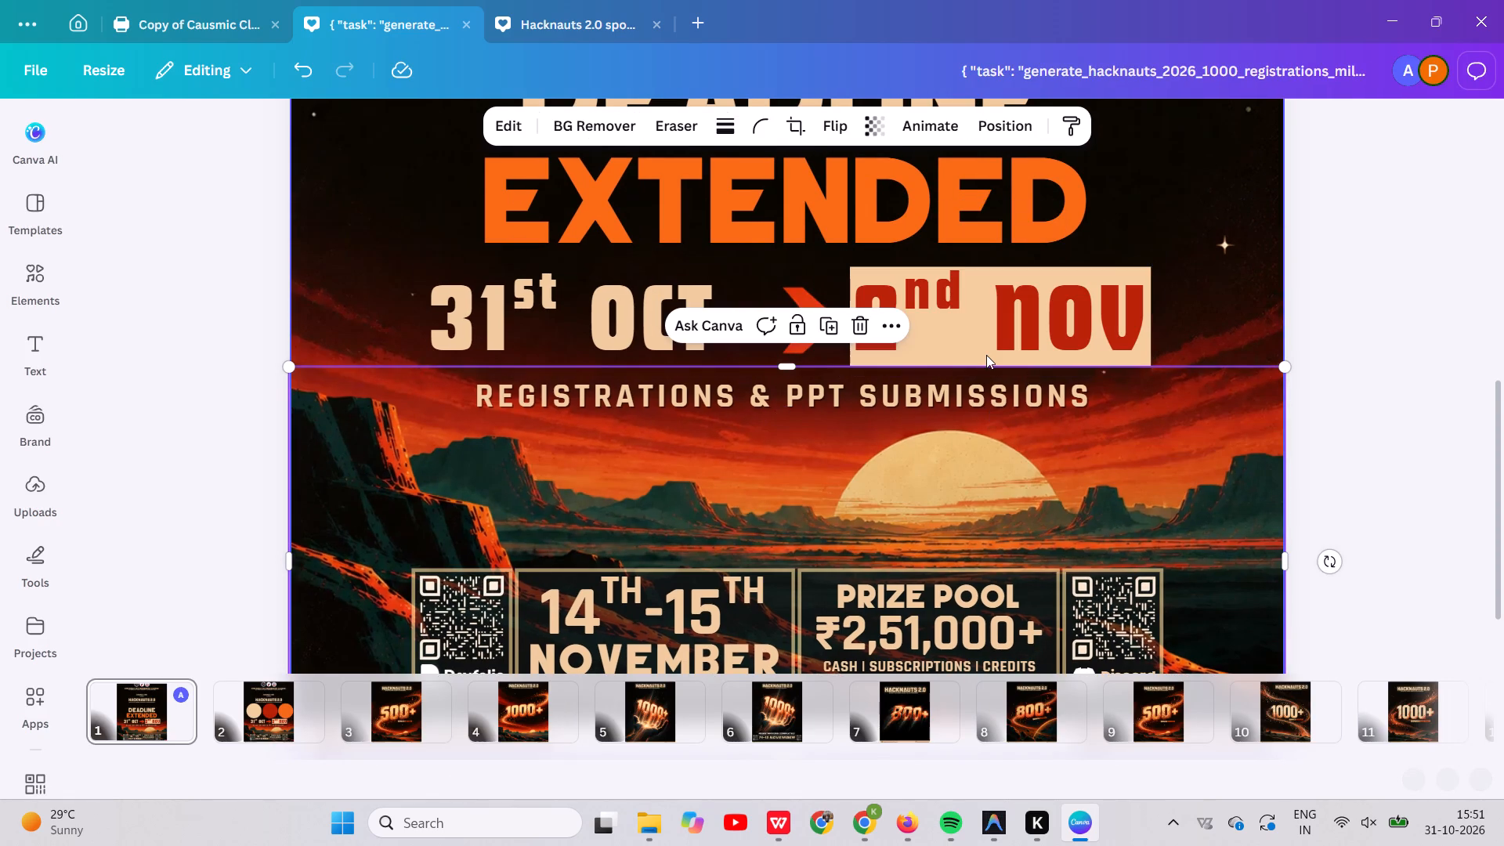
pyautogui.click(984, 355)
pyautogui.click(984, 355)
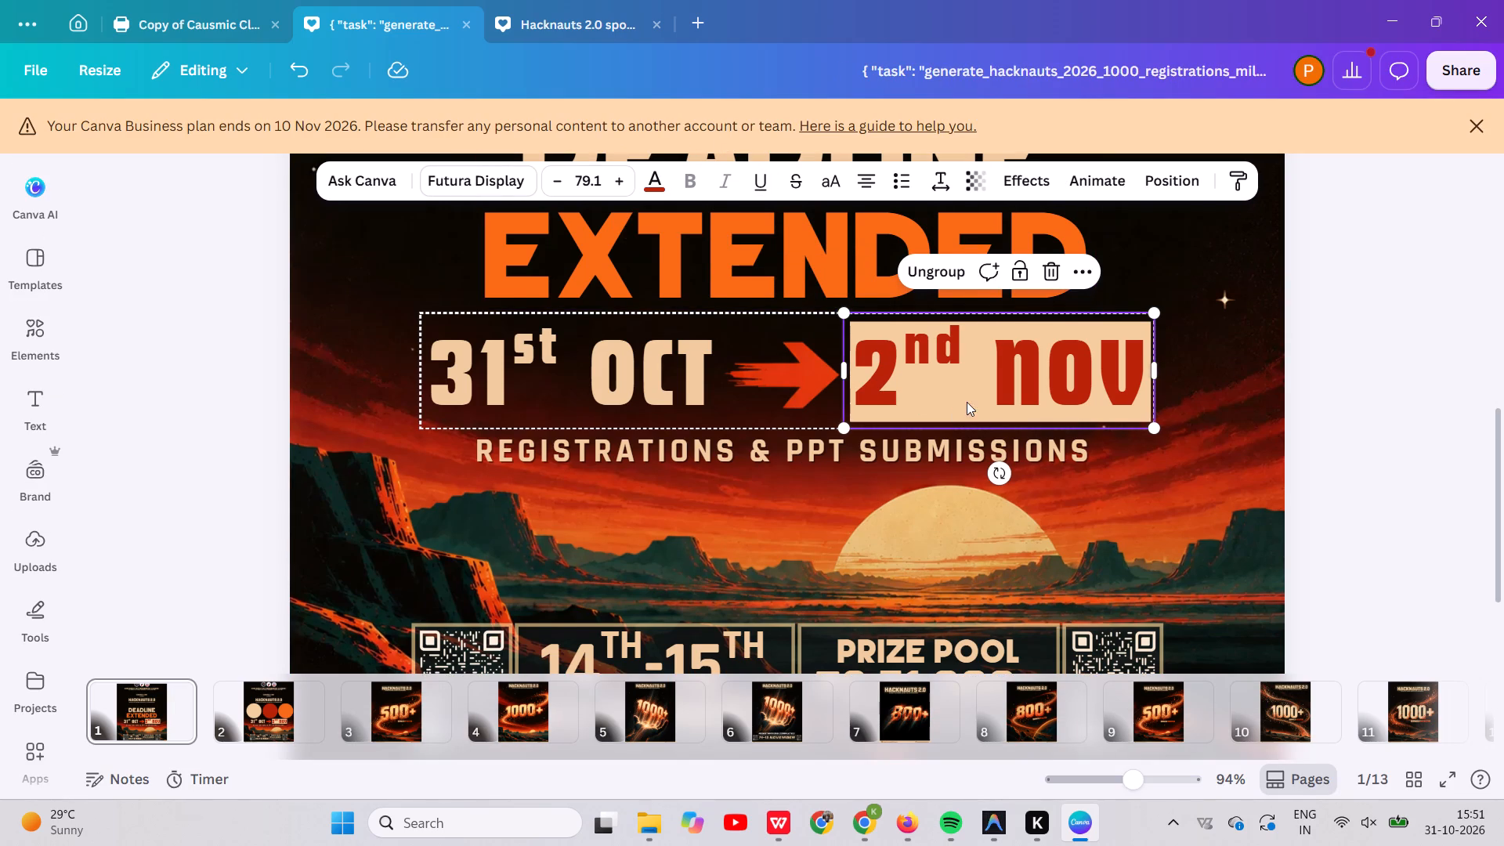
pyautogui.click(931, 273)
pyautogui.click(1050, 552)
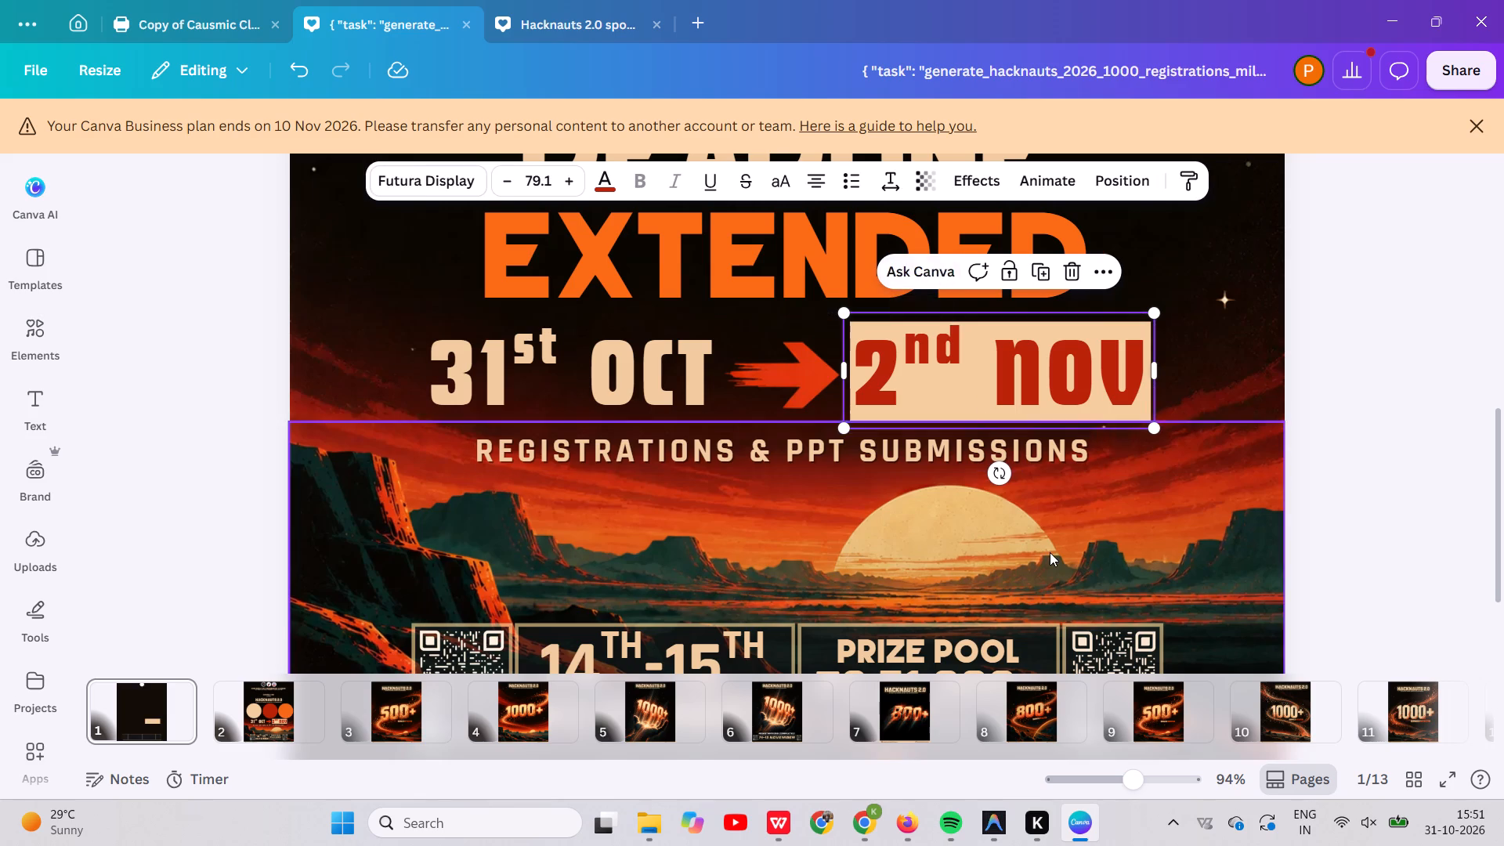
pyautogui.click(958, 410)
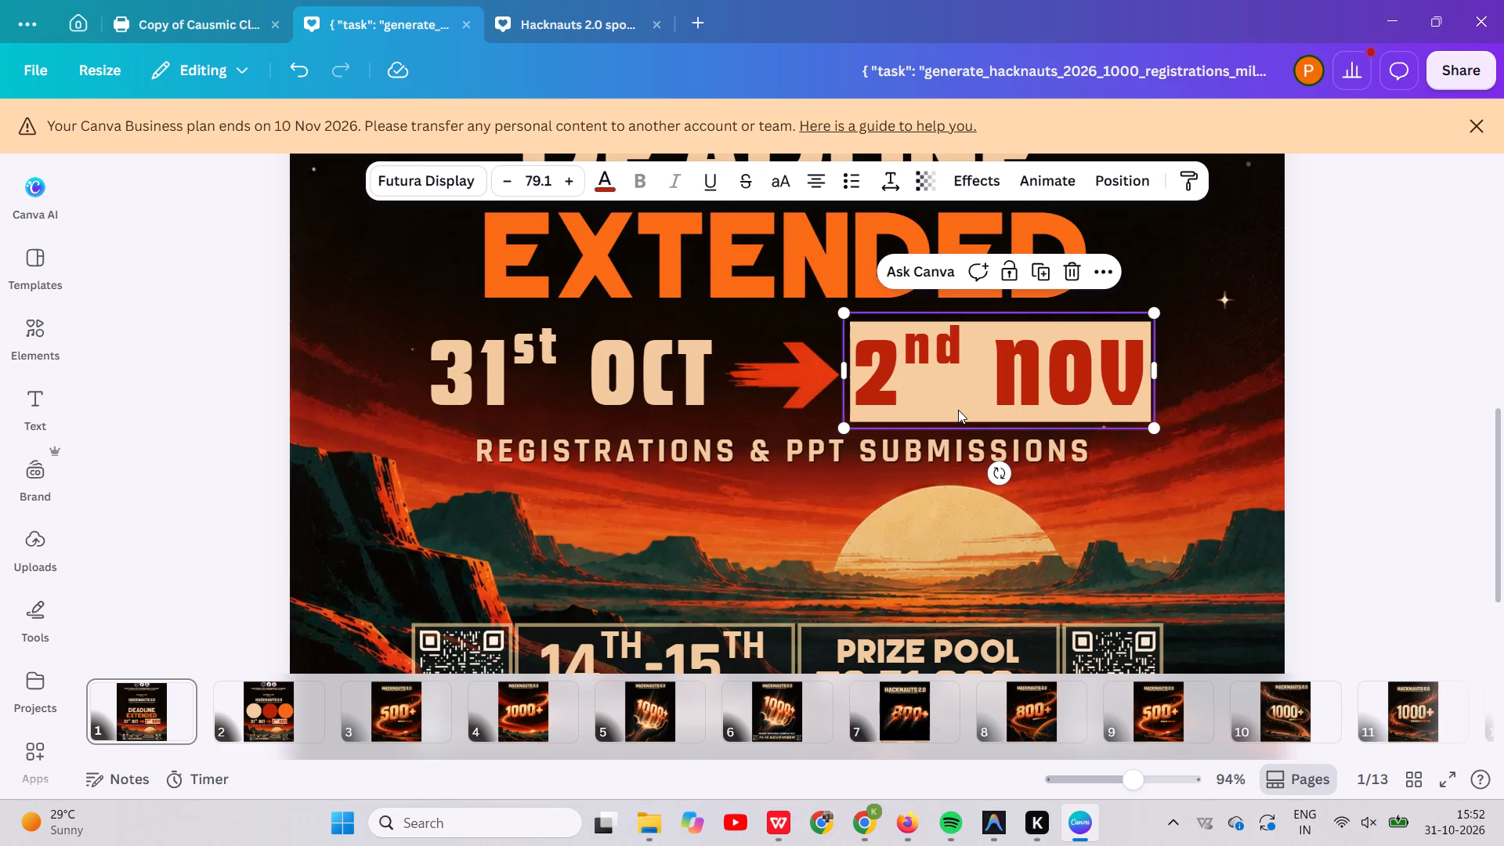
# Recolour the rectangle behind "2nd NOV" to #FCE5B6 and apply that colour replacement to all matching elements.
pyautogui.moveTo(965, 385); pyautogui.dragTo(1021, 334)
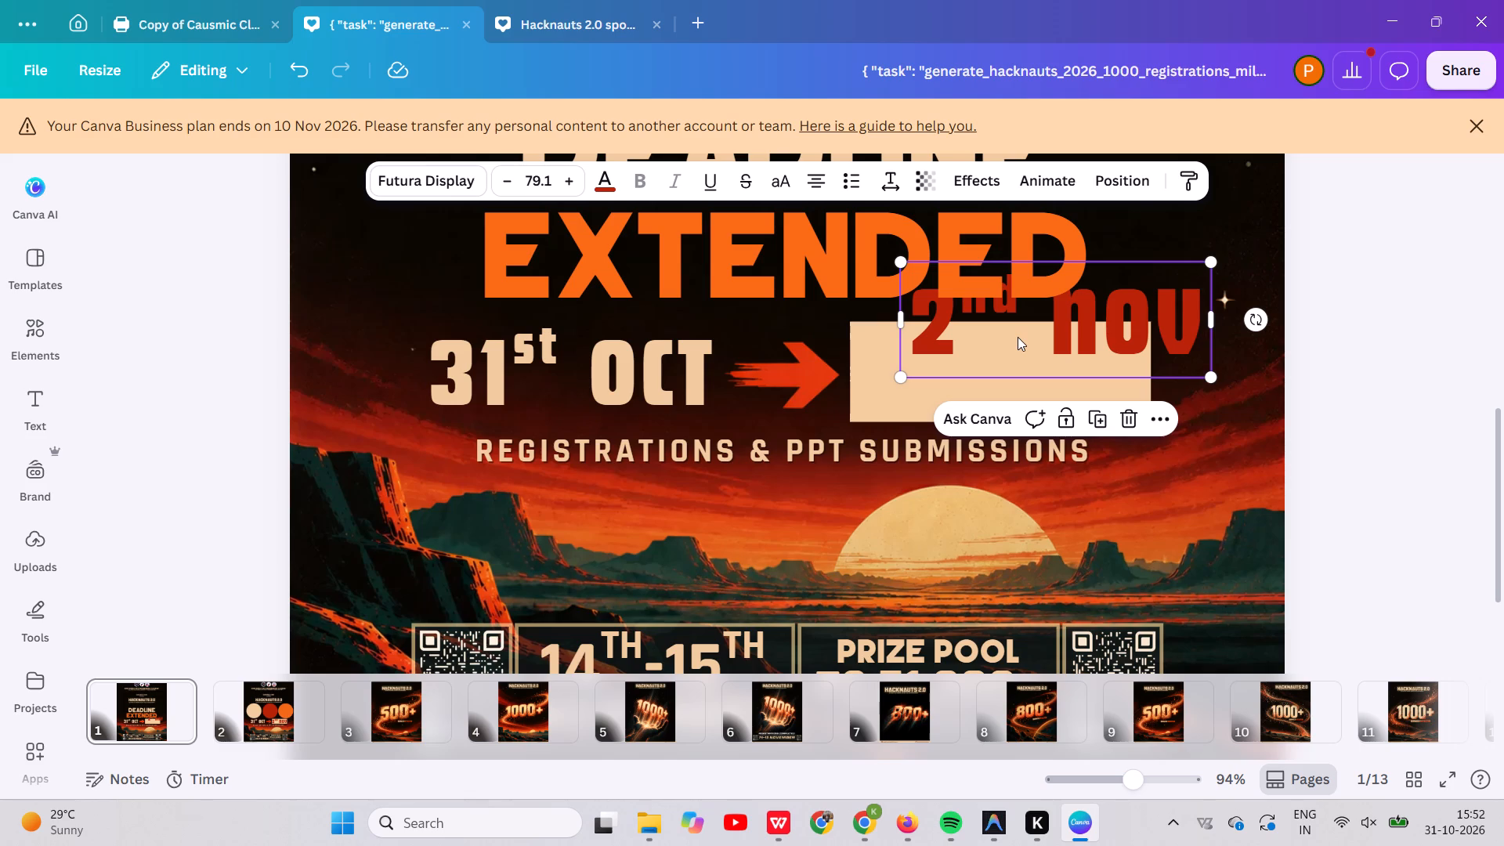
pyautogui.click(893, 392)
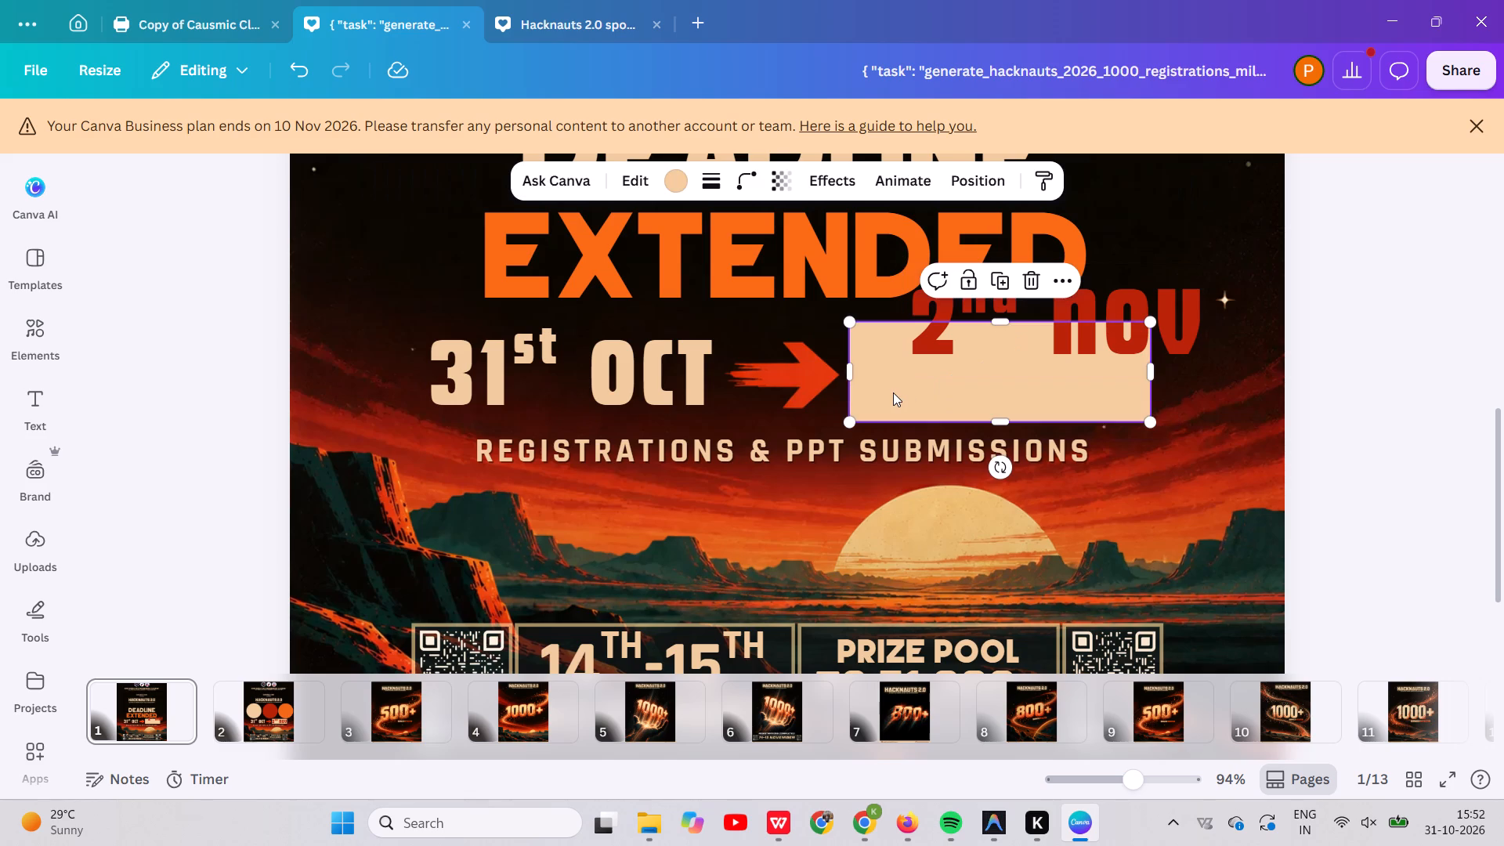
pyautogui.hotkey('ctrl', 'z')
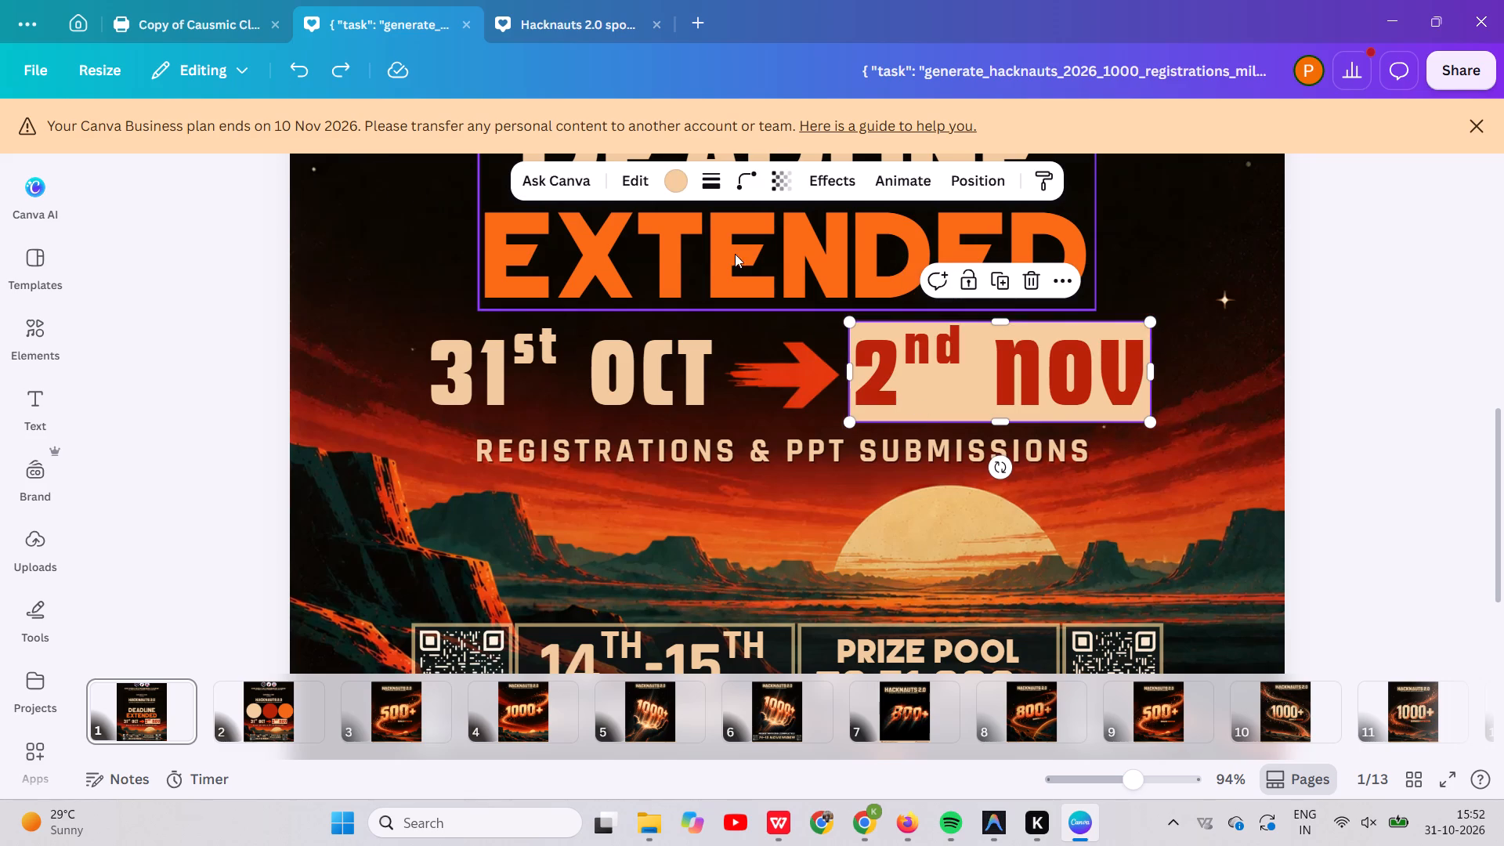
pyautogui.click(678, 190)
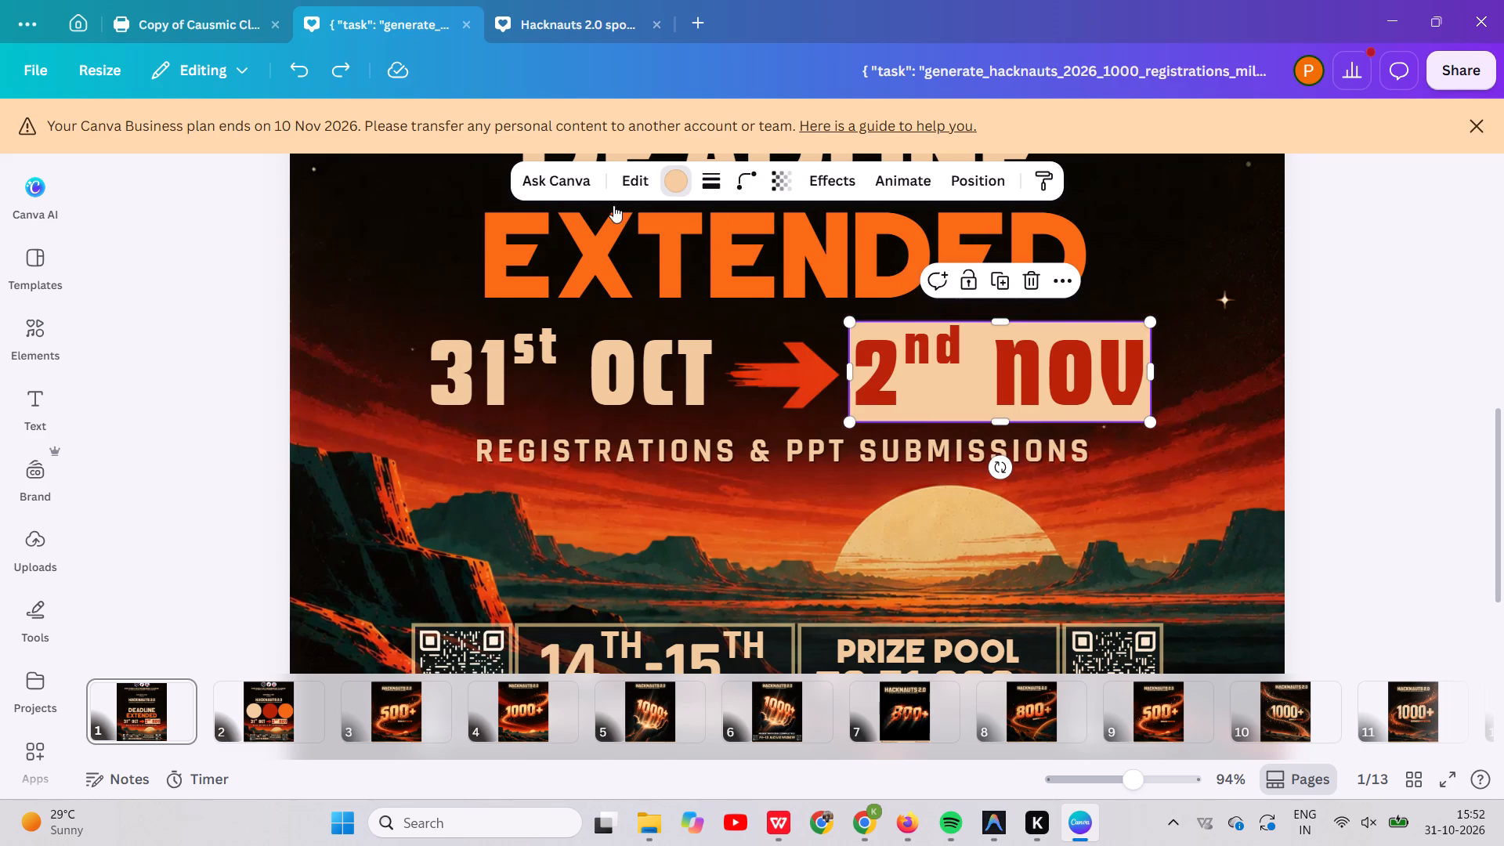
pyautogui.click(329, 326)
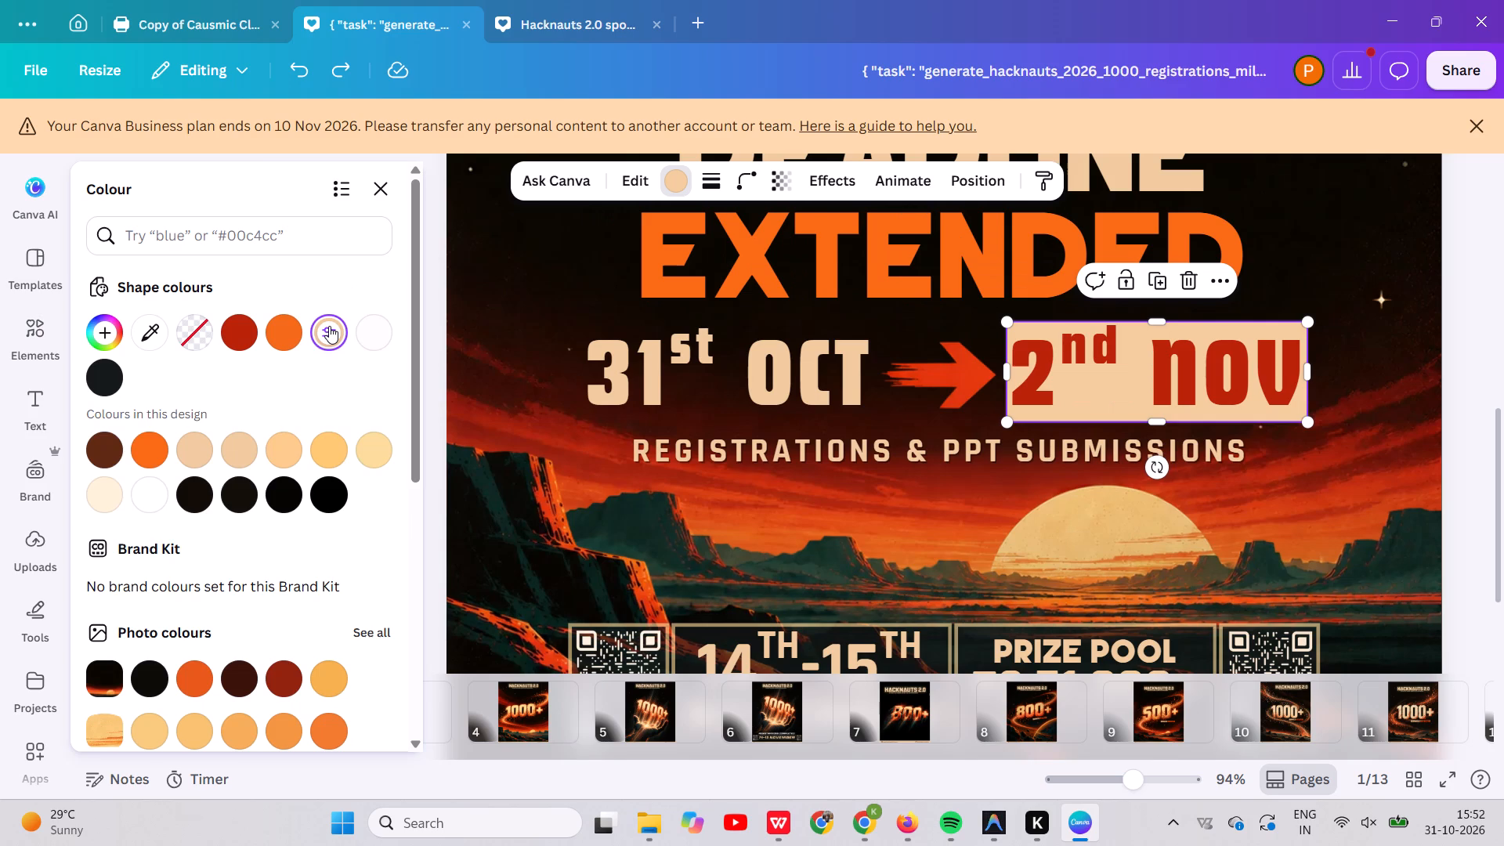
pyautogui.click(276, 617)
pyautogui.moveTo(276, 617); pyautogui.dragTo(0, 587)
pyautogui.hotkey('ctrl', 'v')
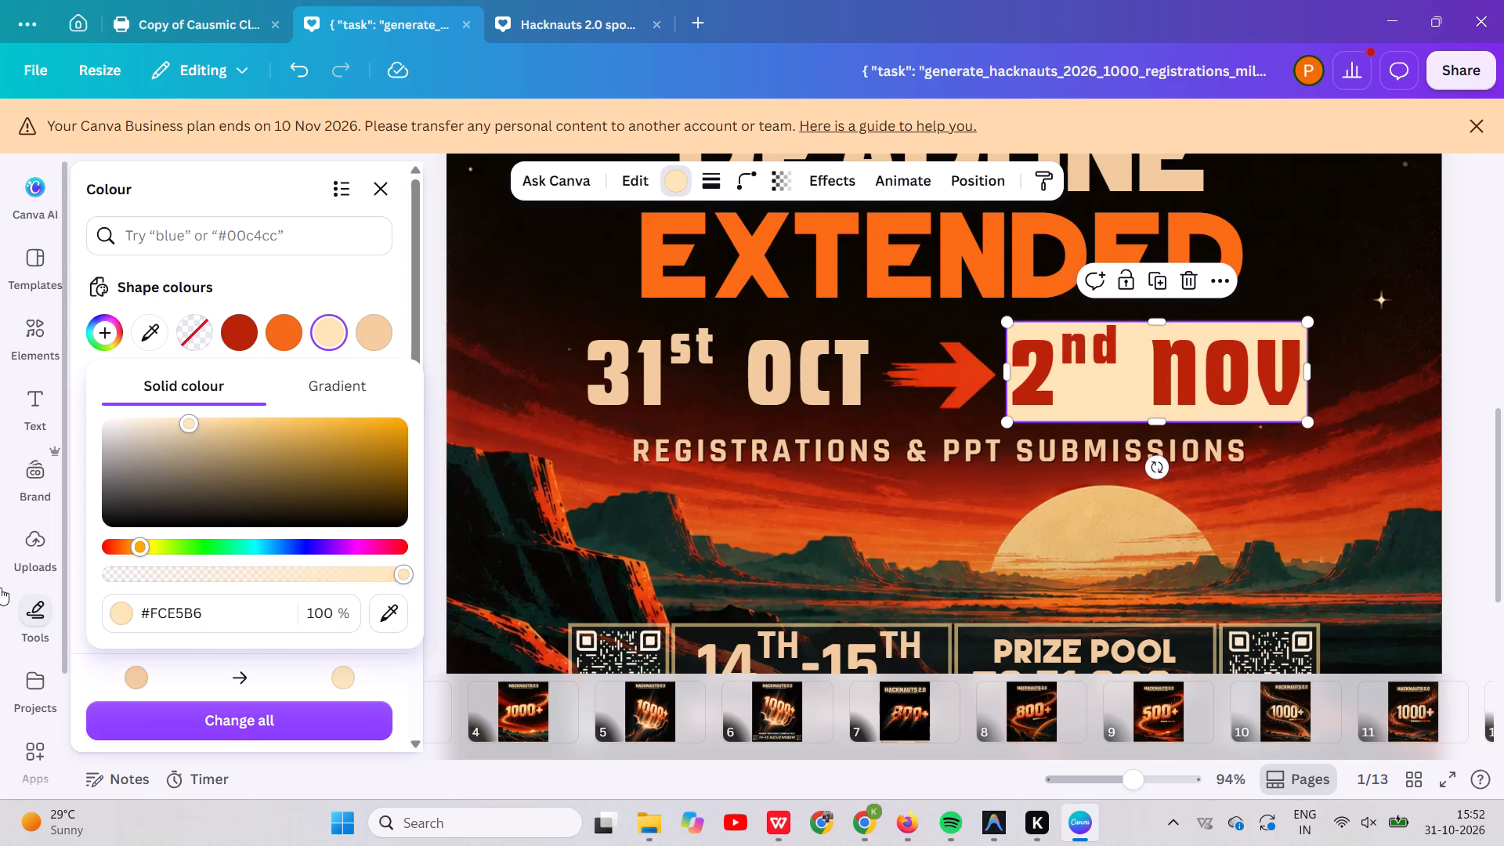
pyautogui.press('Return')
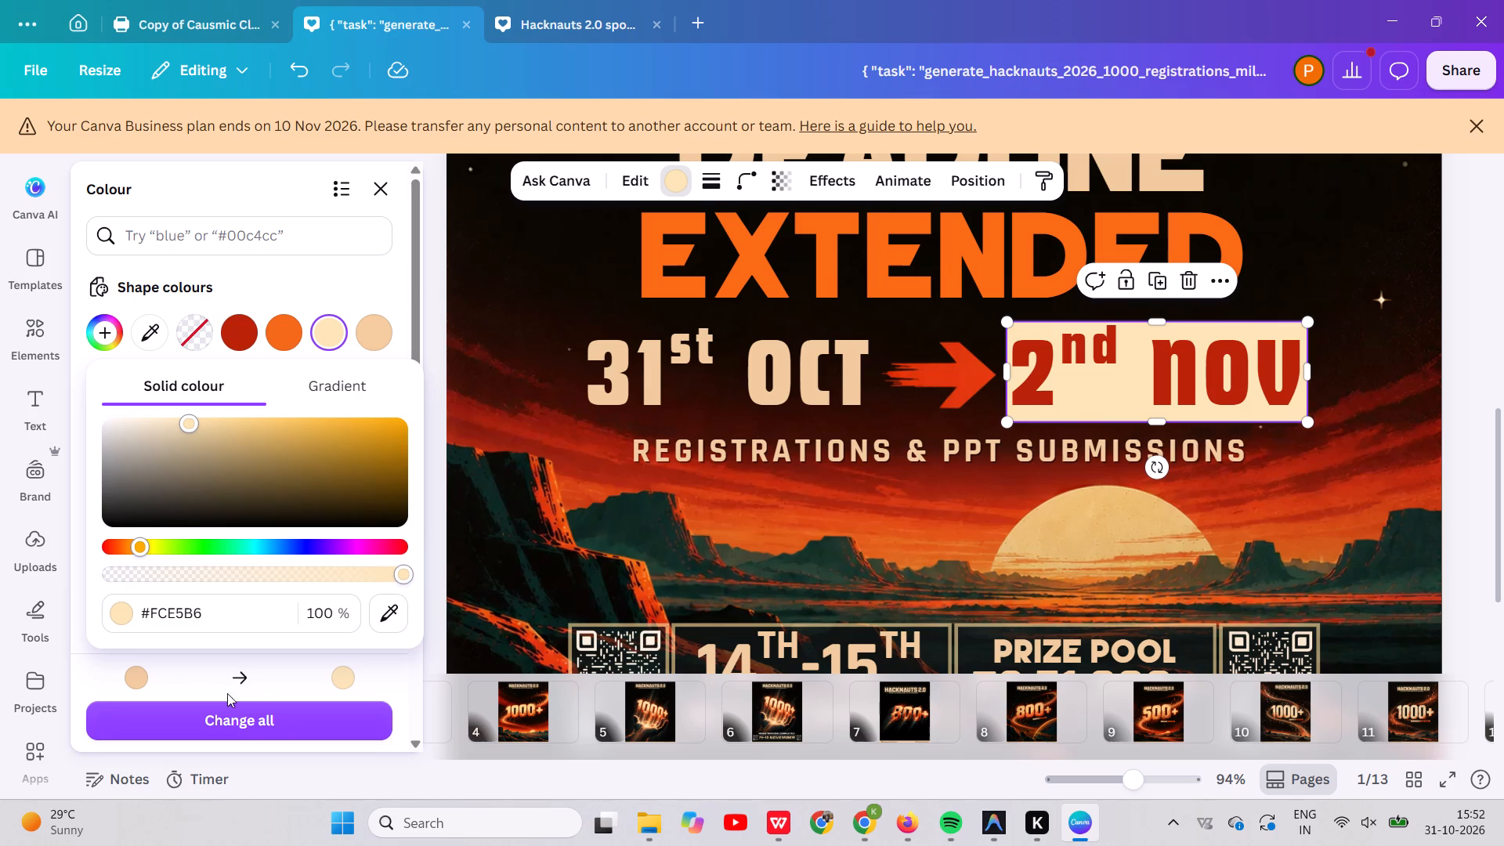
pyautogui.click(265, 726)
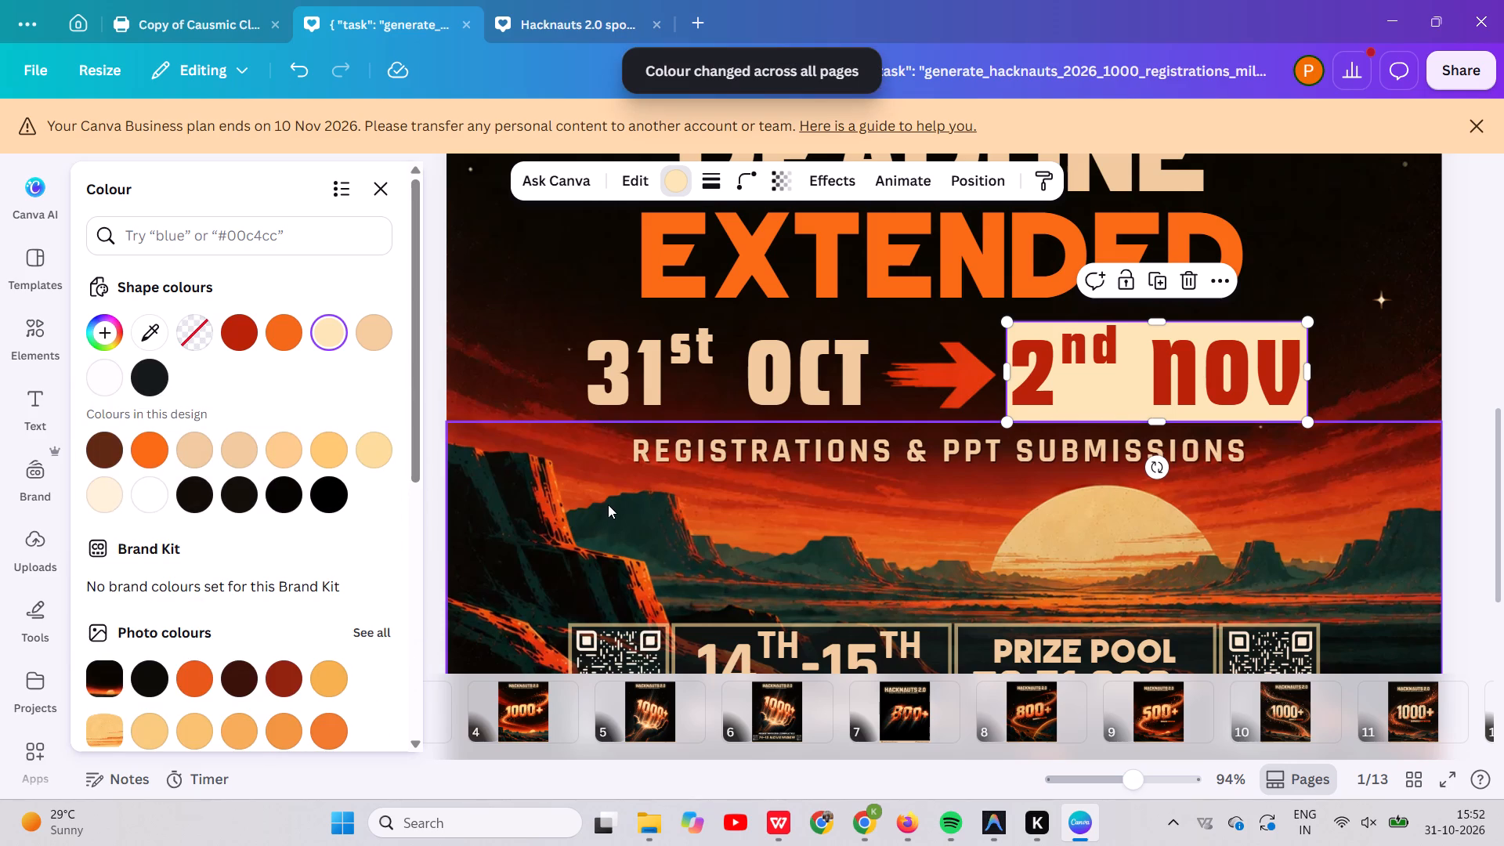
pyautogui.scroll(1, 698, 483)
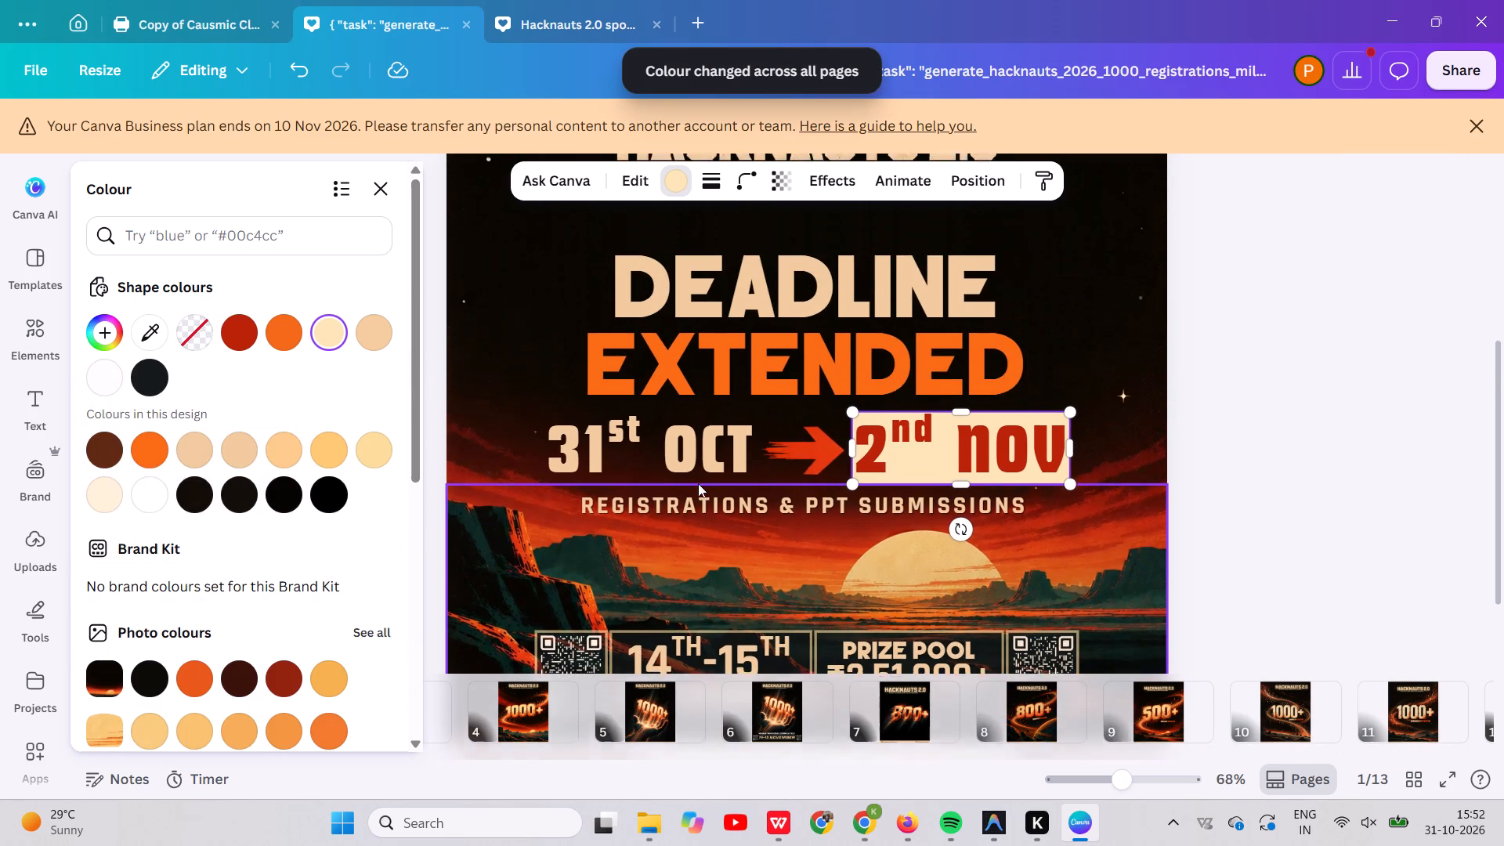
pyautogui.click(1177, 504)
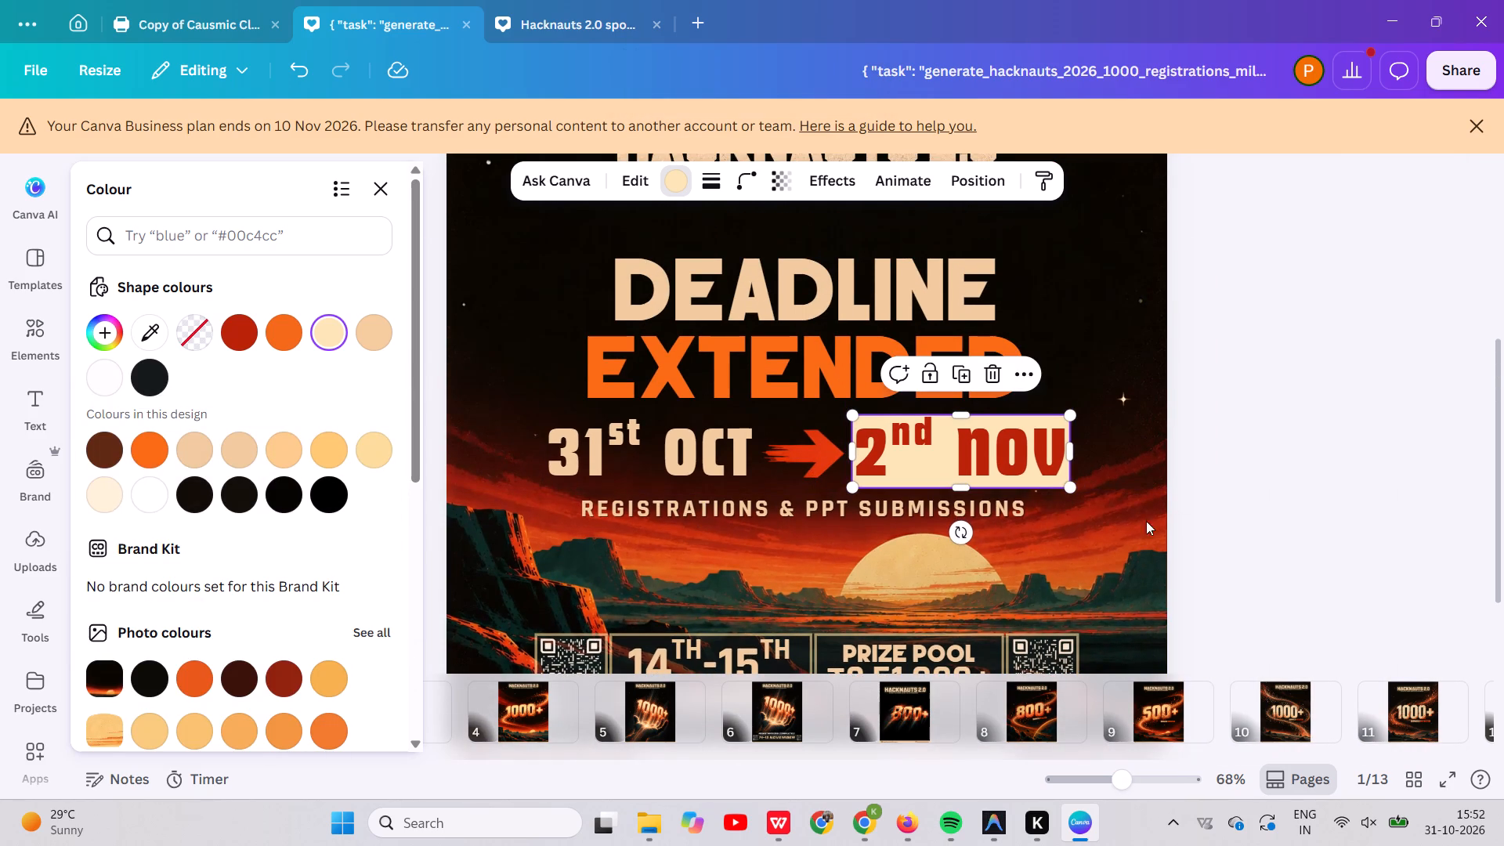
pyautogui.click(1343, 467)
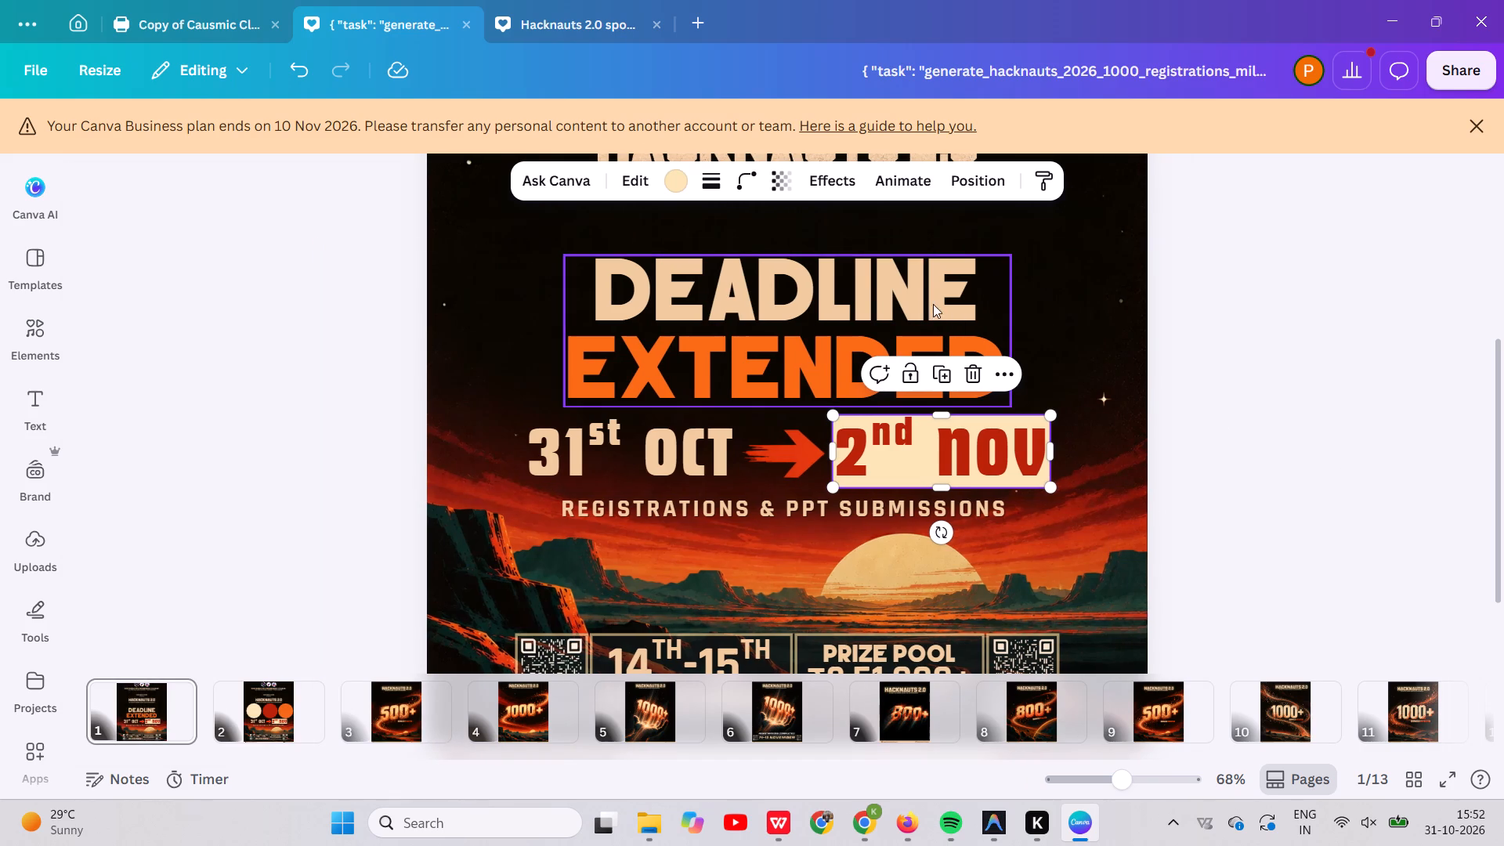
# Set the word "DEADLINE" to #FCE5B6 and replace its previous colour throughout the current page.
pyautogui.doubleClick(917, 294)
pyautogui.moveTo(977, 298); pyautogui.dragTo(586, 280)
pyautogui.click(598, 175)
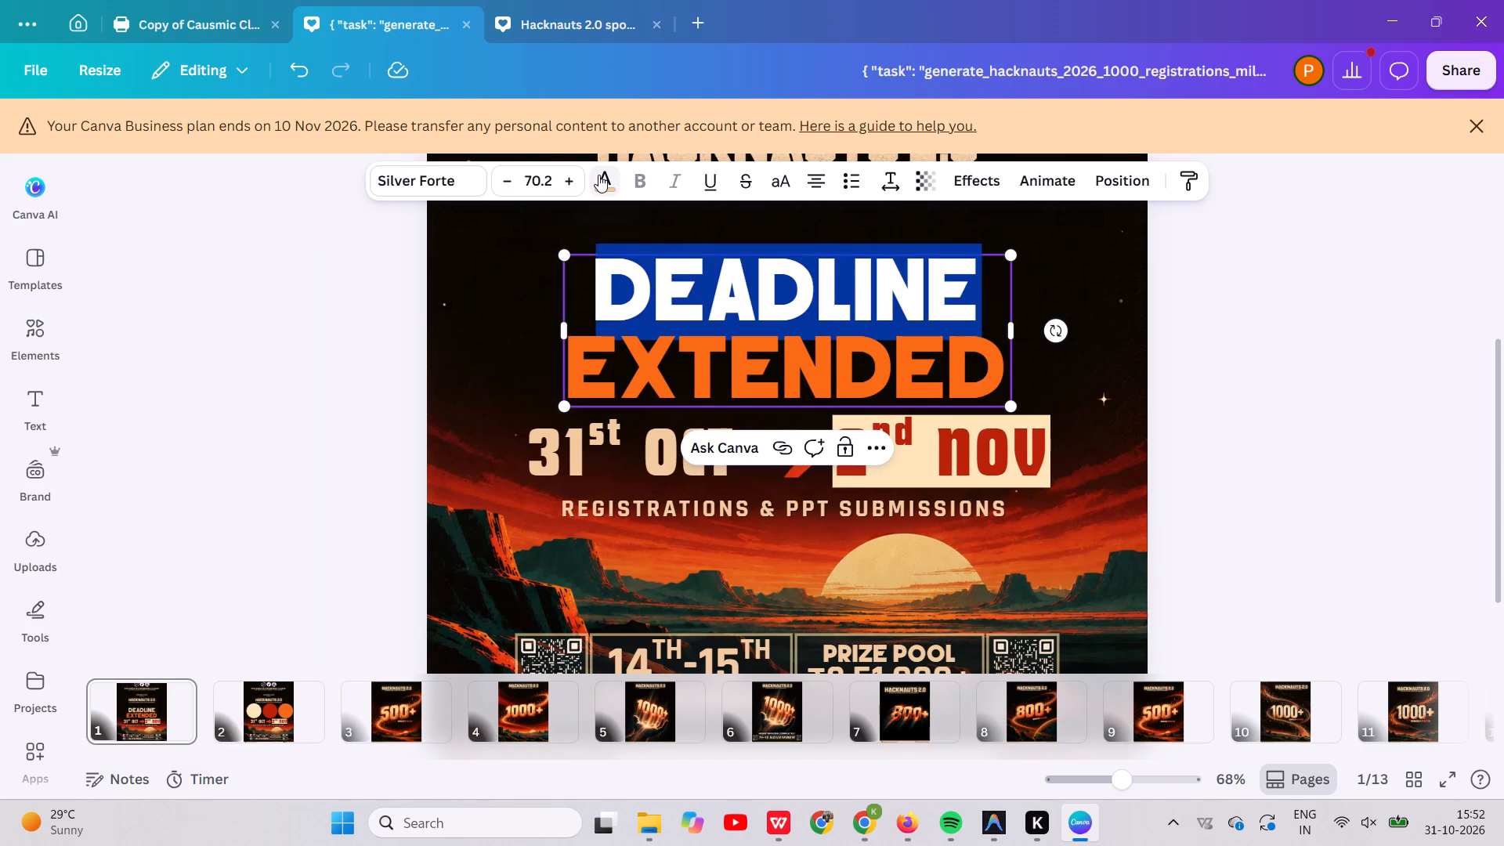
pyautogui.click(374, 378)
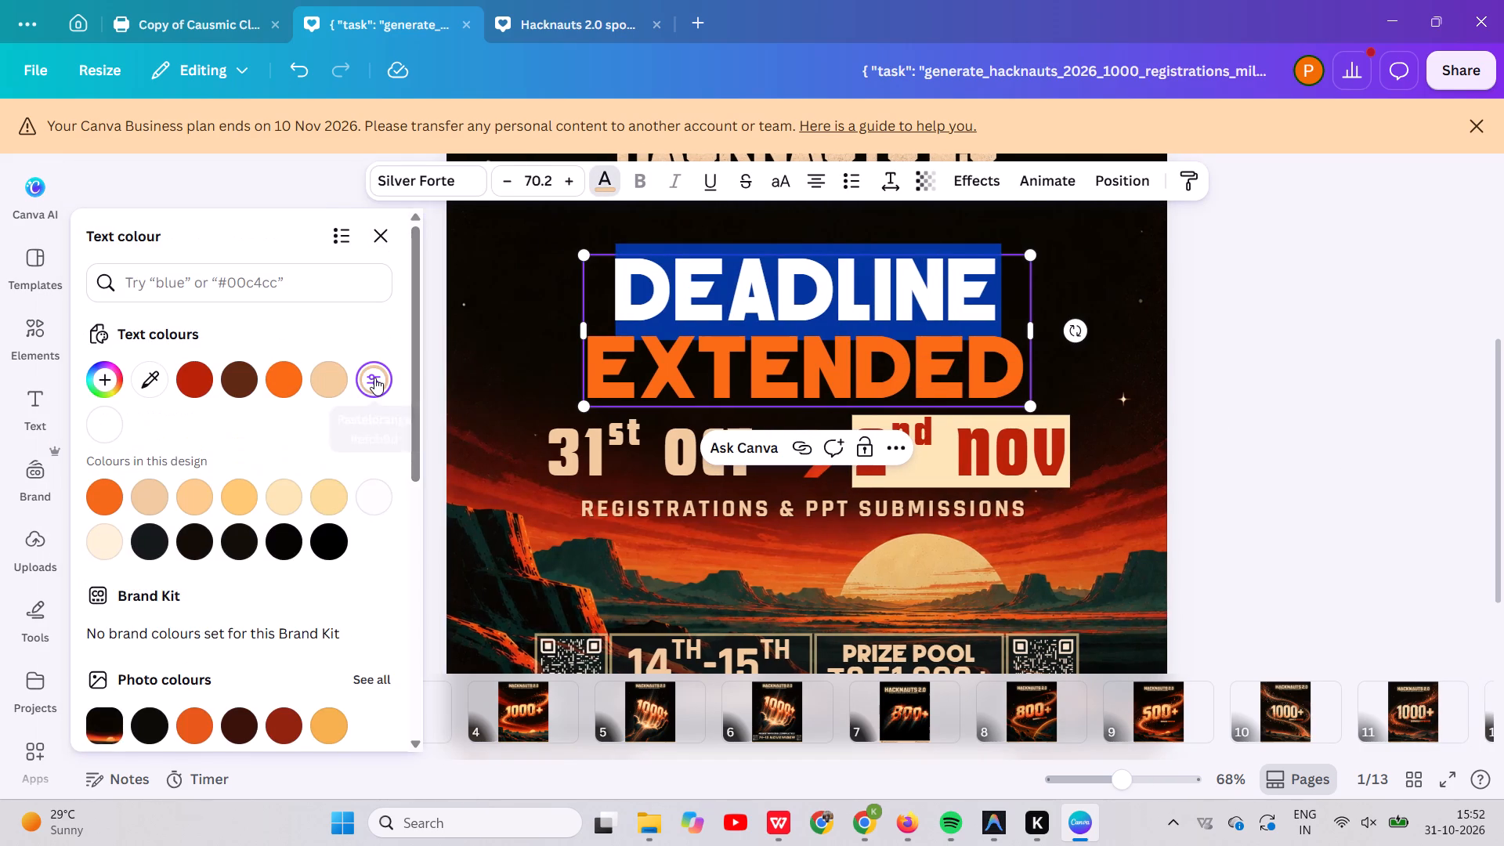
pyautogui.moveTo(273, 624); pyautogui.dragTo(92, 620)
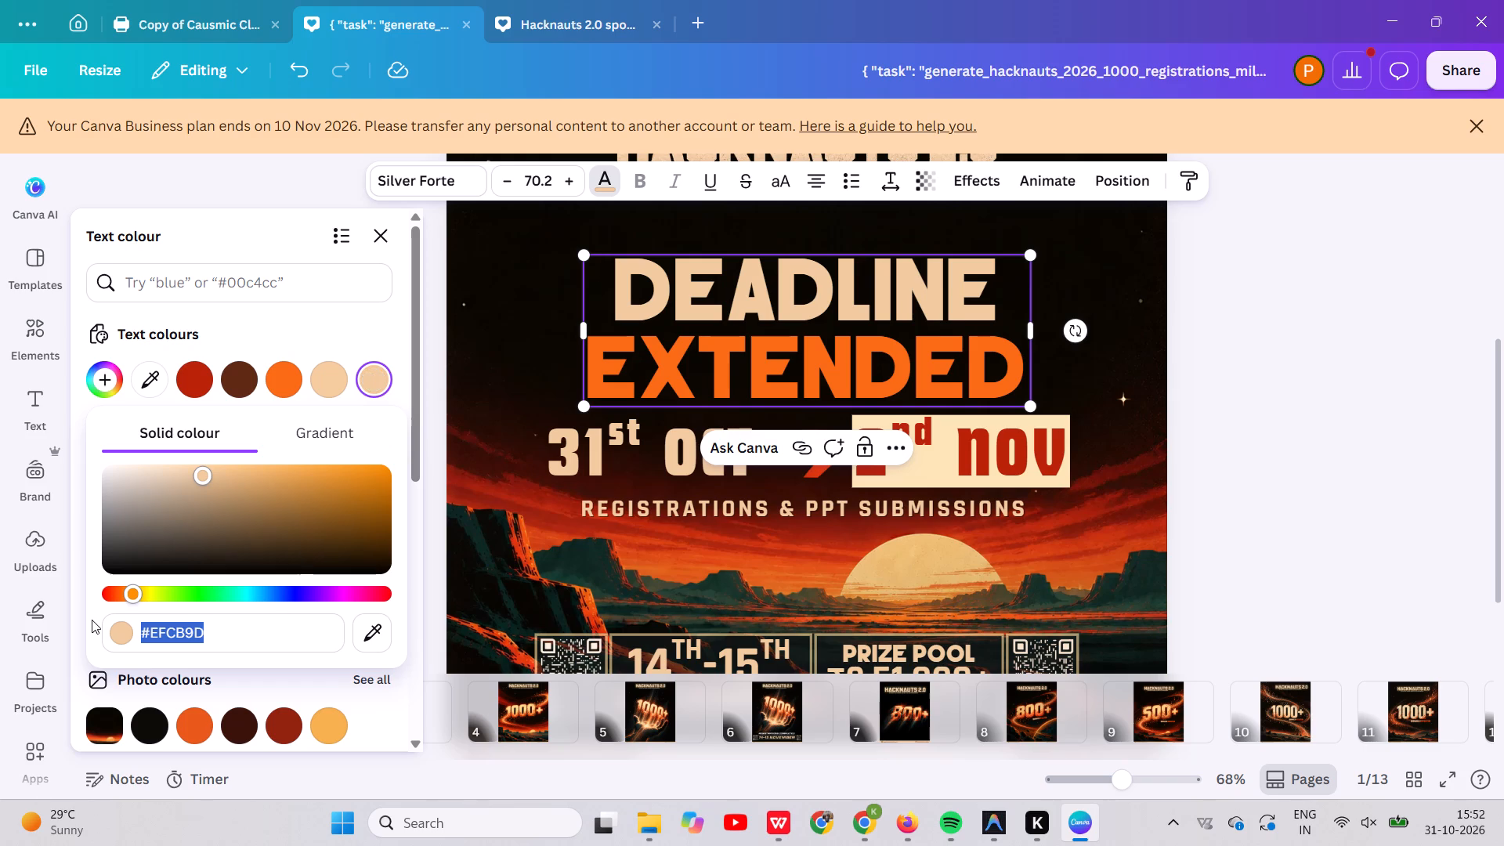
pyautogui.hotkey('ctrl', 'v')
pyautogui.press('Return')
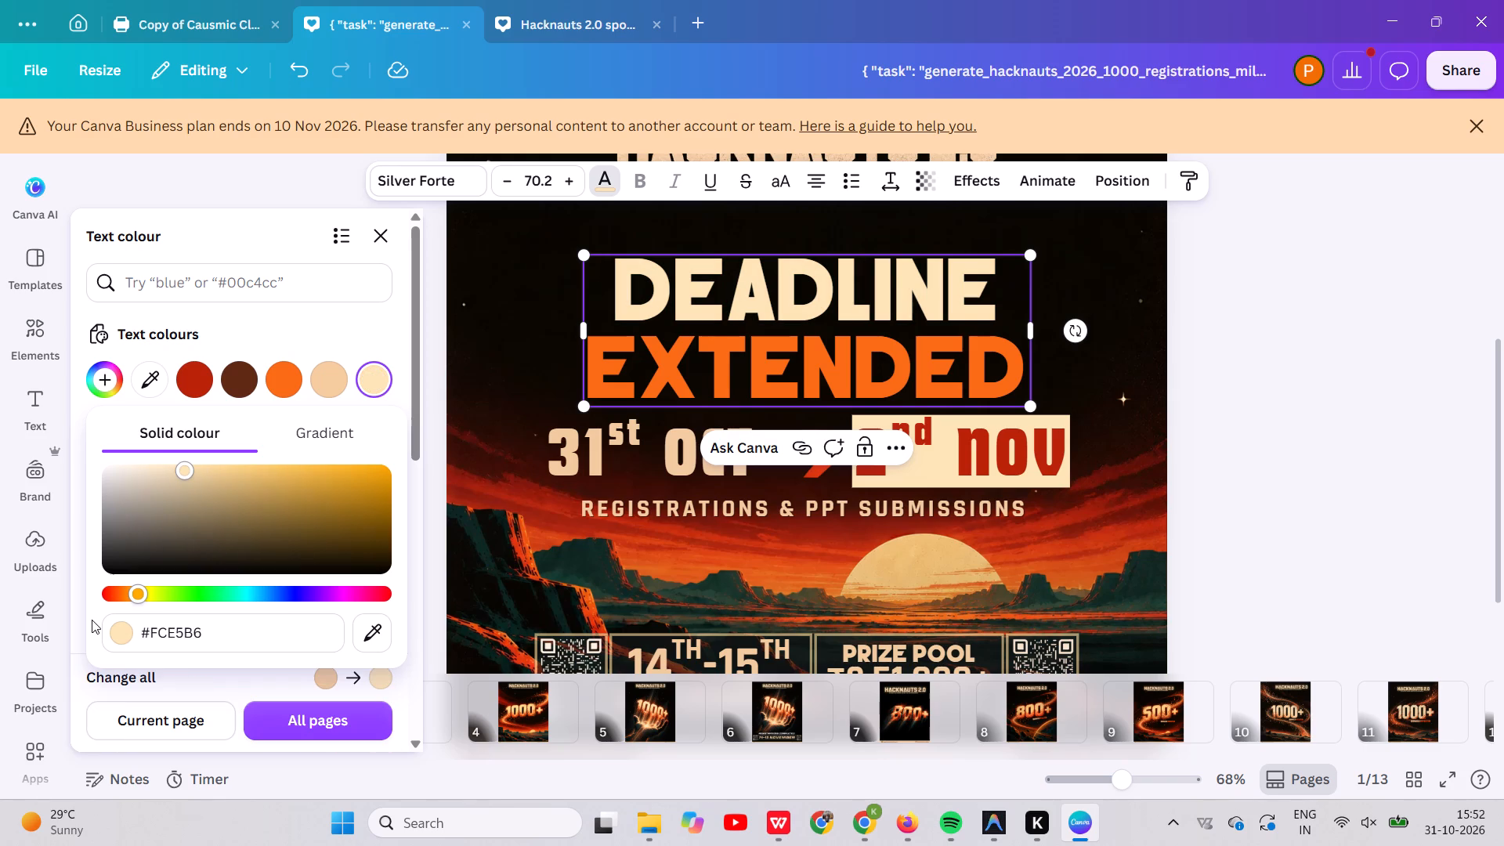
pyautogui.click(164, 714)
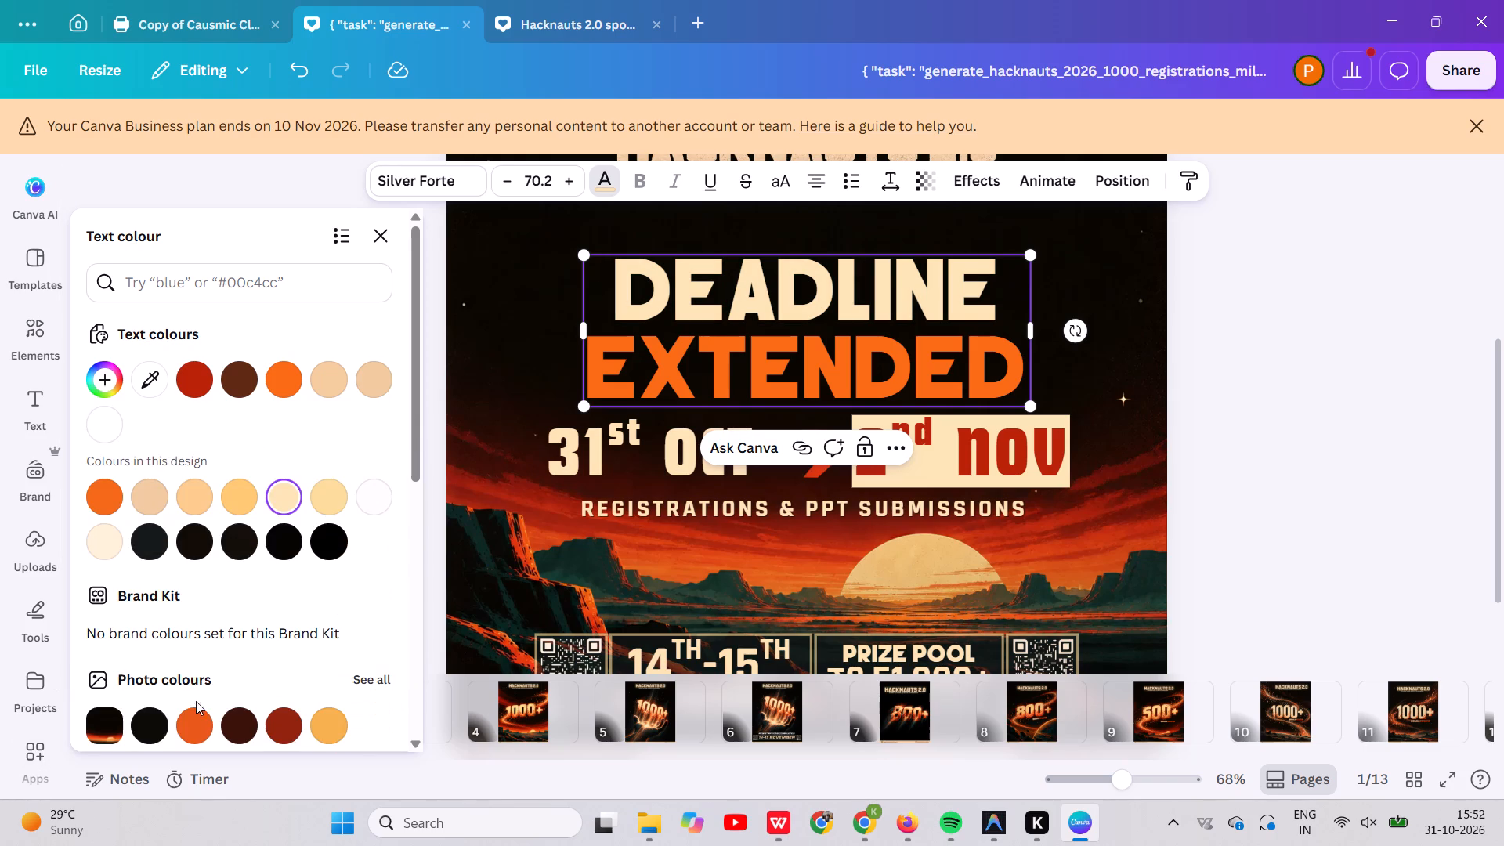
pyautogui.click(1268, 450)
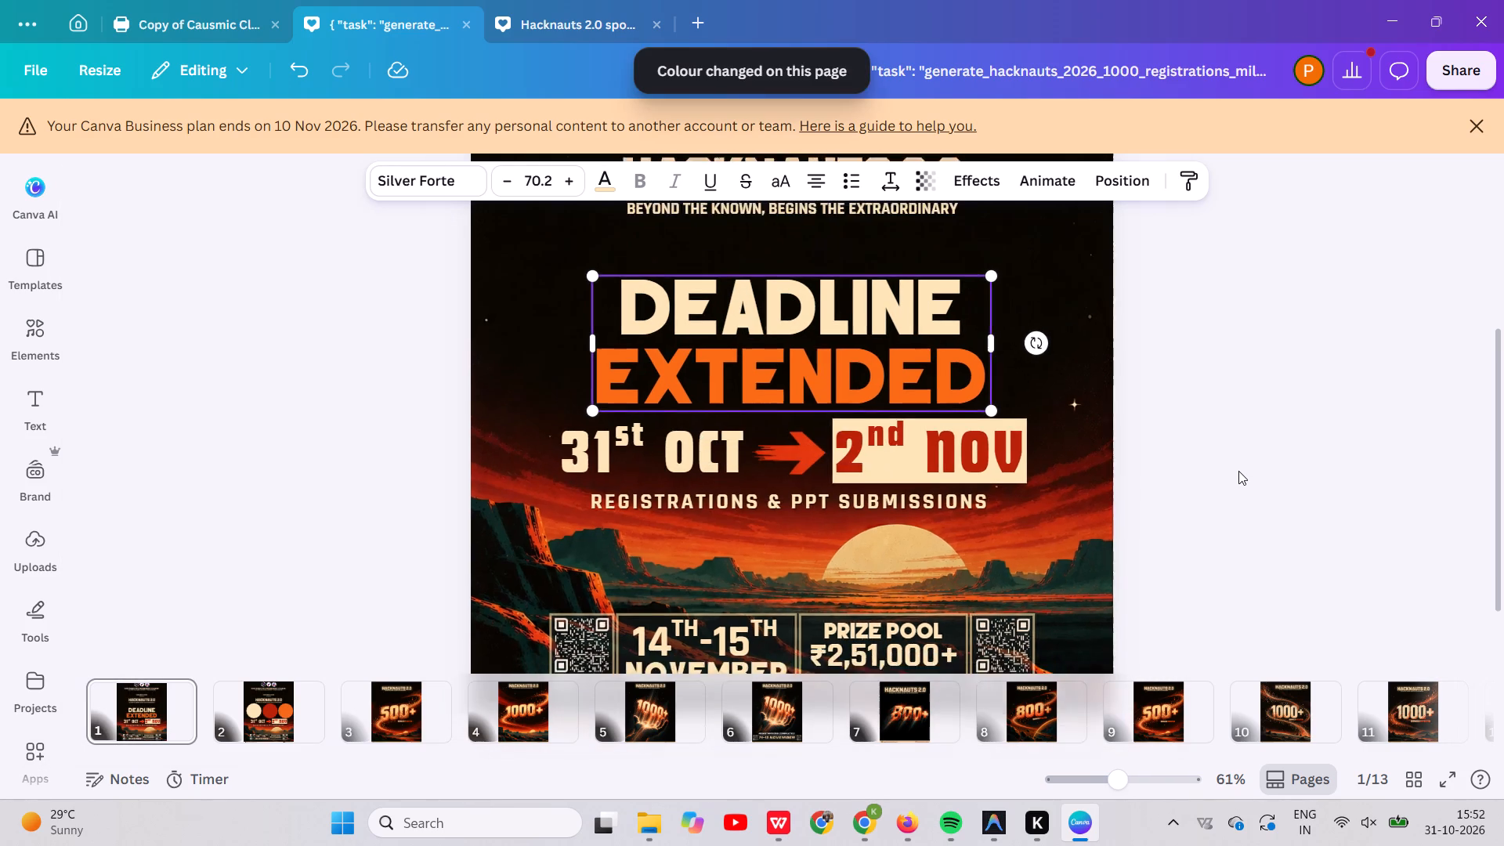
# Recolour the "HACKNAUTS 2.0" title graphic on page 1 to #FCE5B6.
pyautogui.scroll(1, 1232, 474)
pyautogui.click(869, 270)
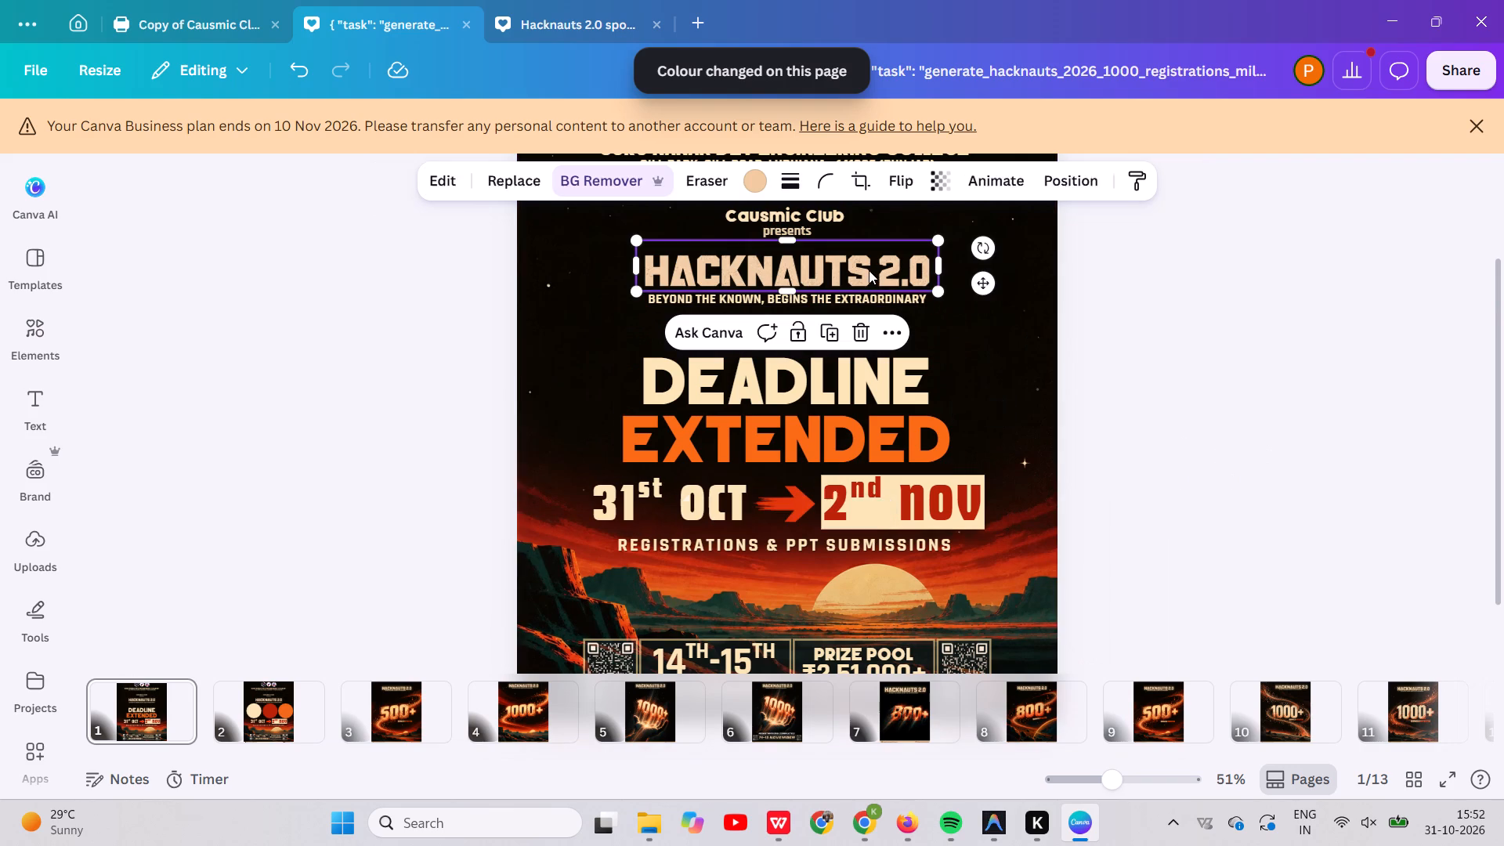
pyautogui.click(735, 185)
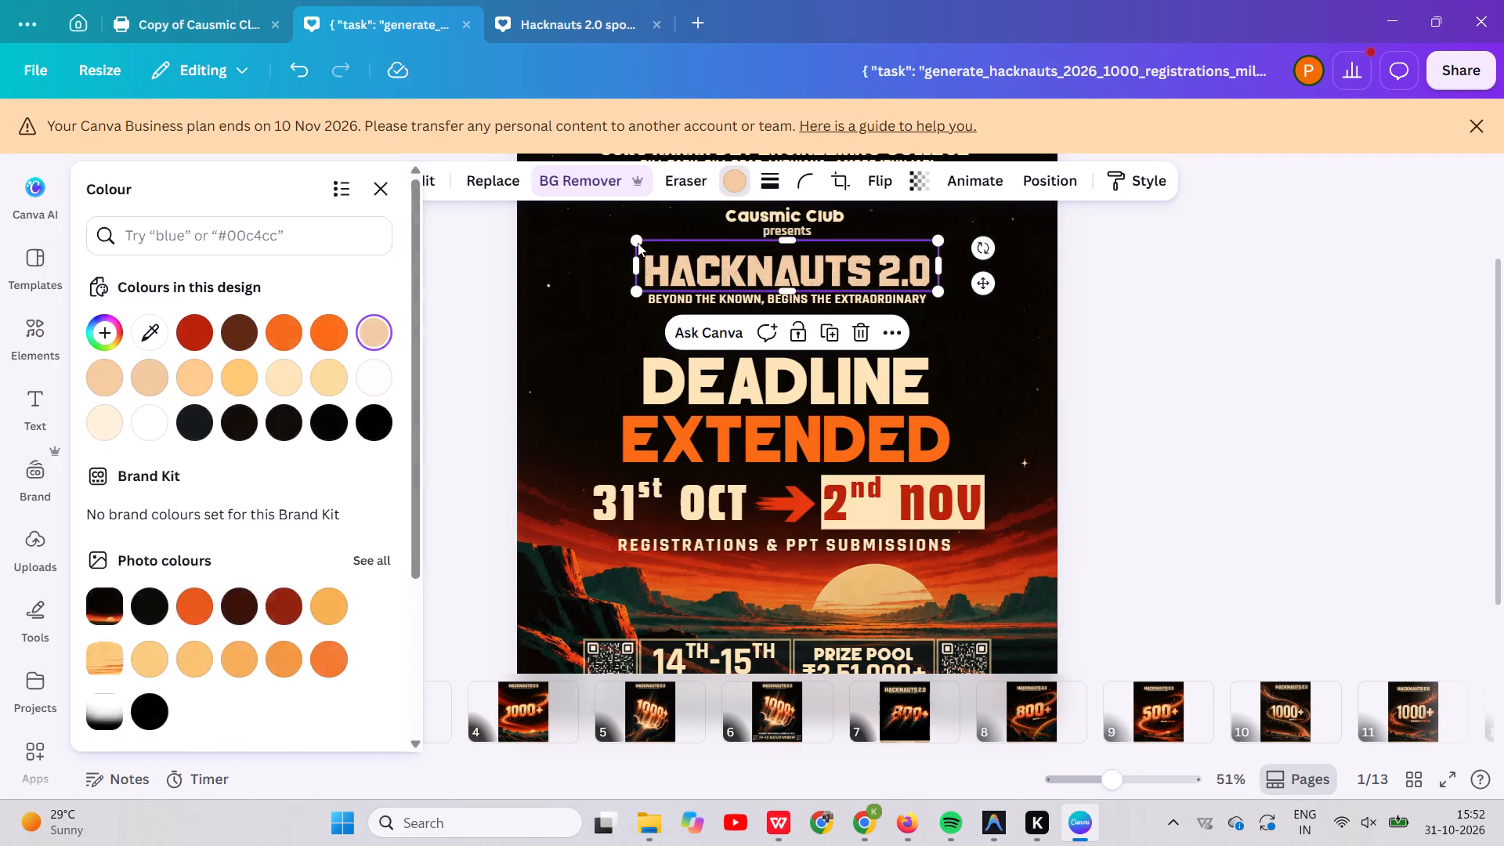
pyautogui.click(382, 374)
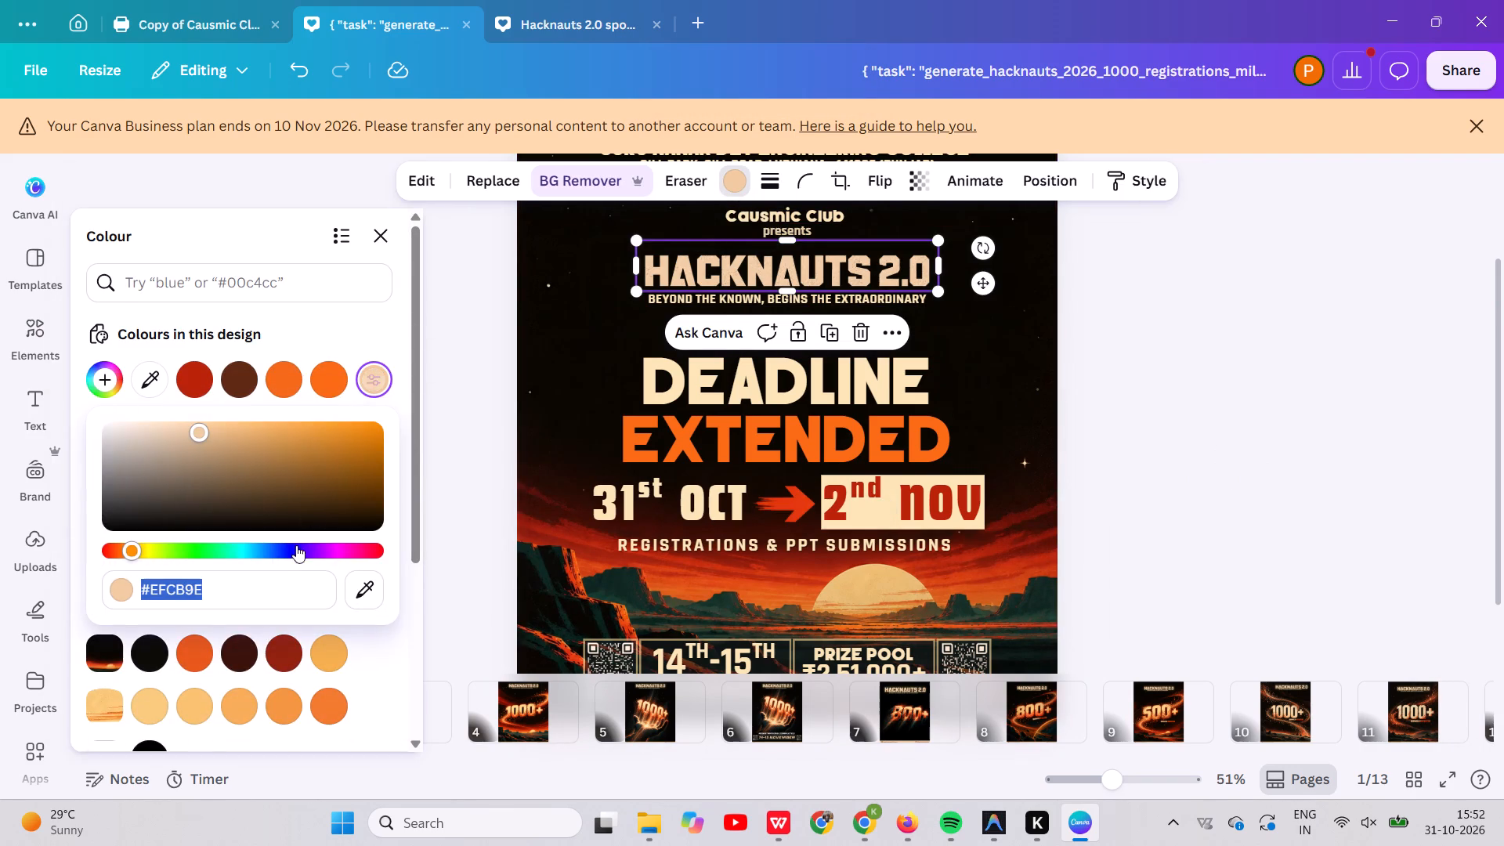
pyautogui.moveTo(279, 580); pyautogui.dragTo(96, 572)
pyautogui.hotkey('ctrl', 'v')
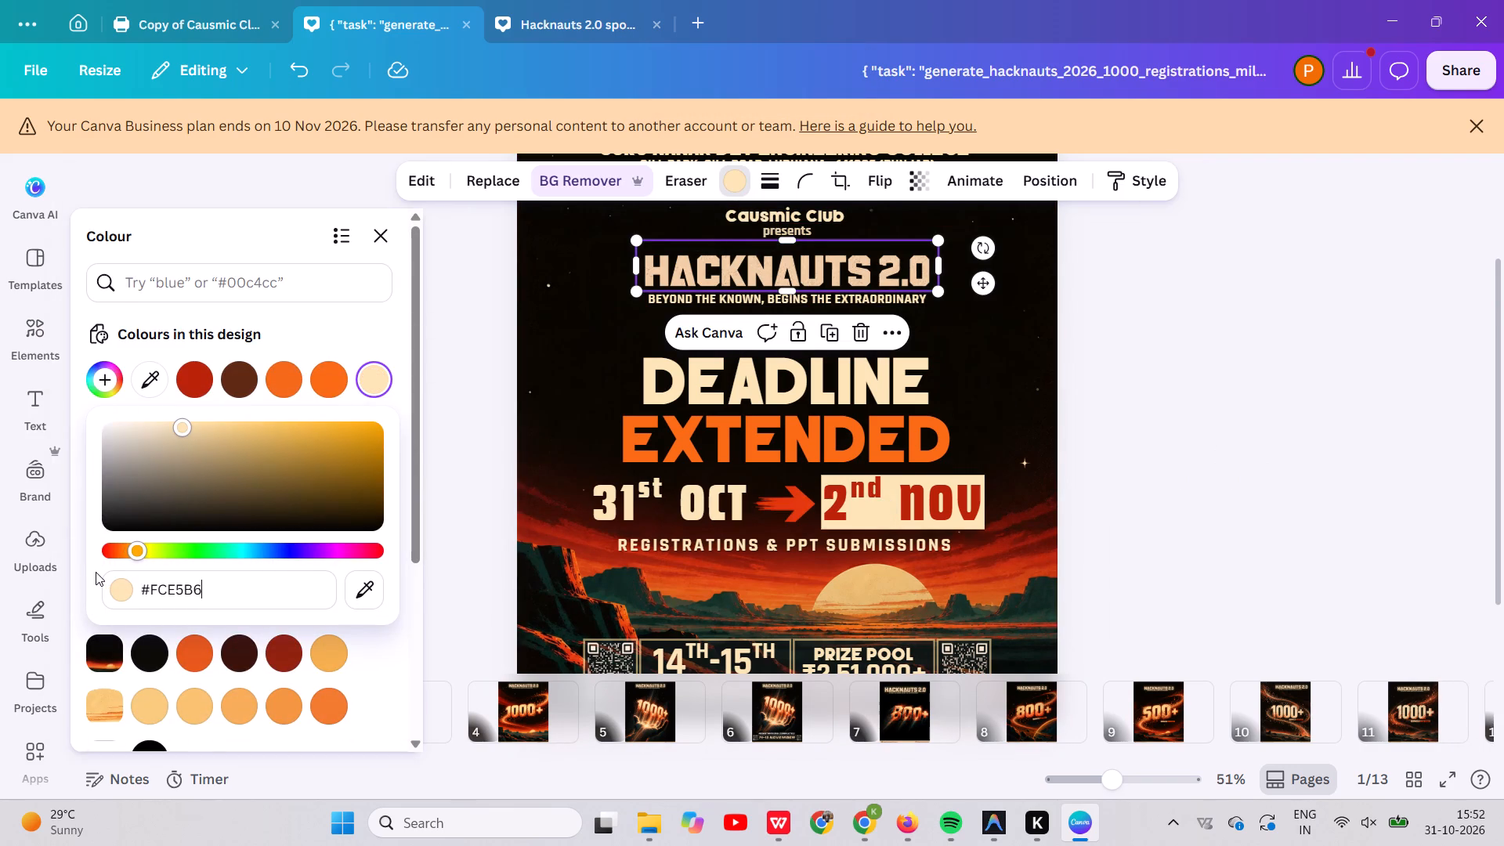
pyautogui.press('Return')
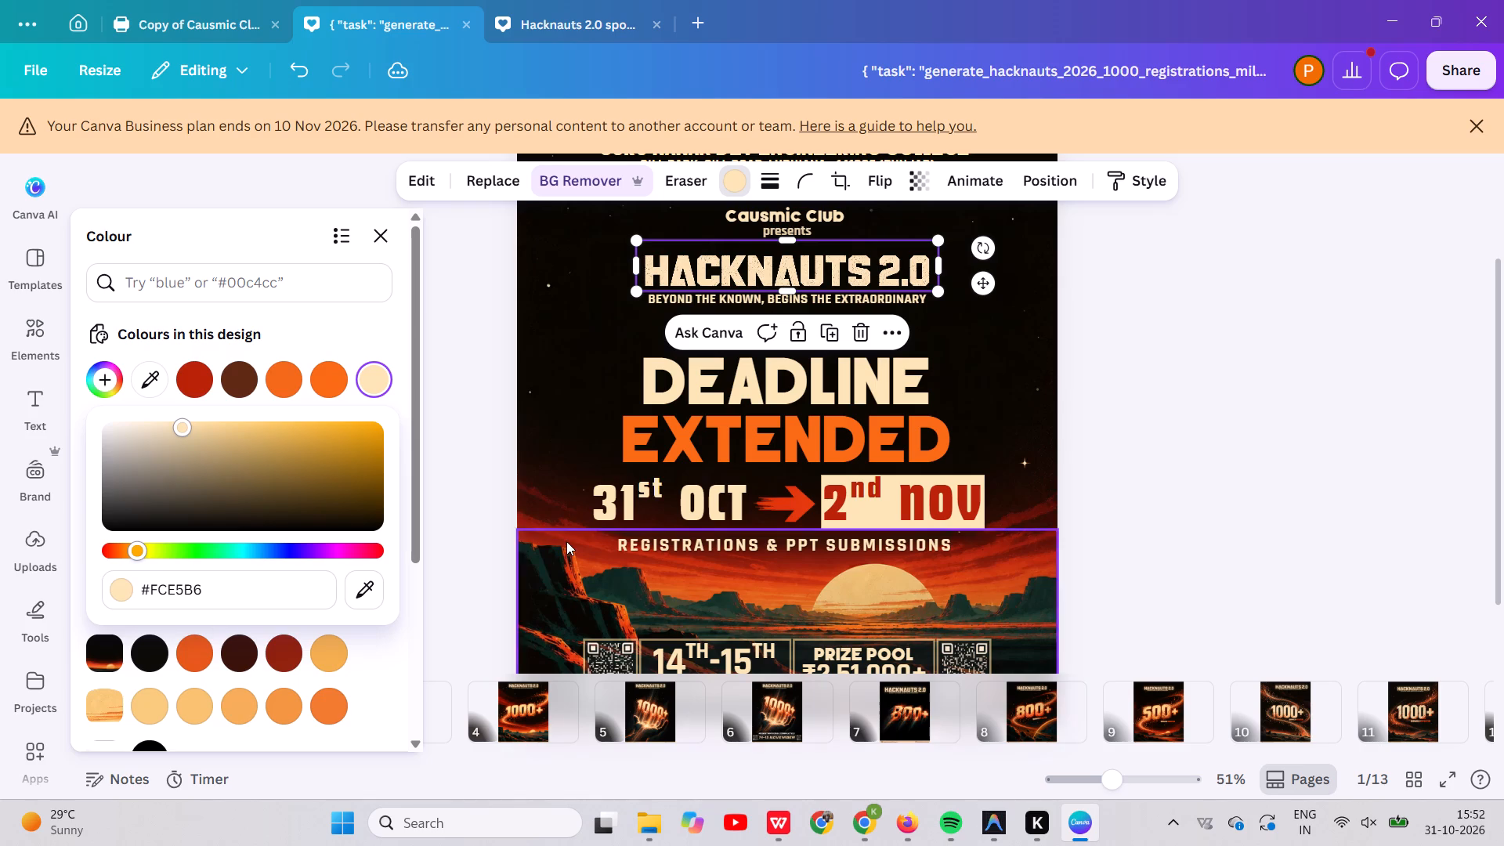
pyautogui.press('Return')
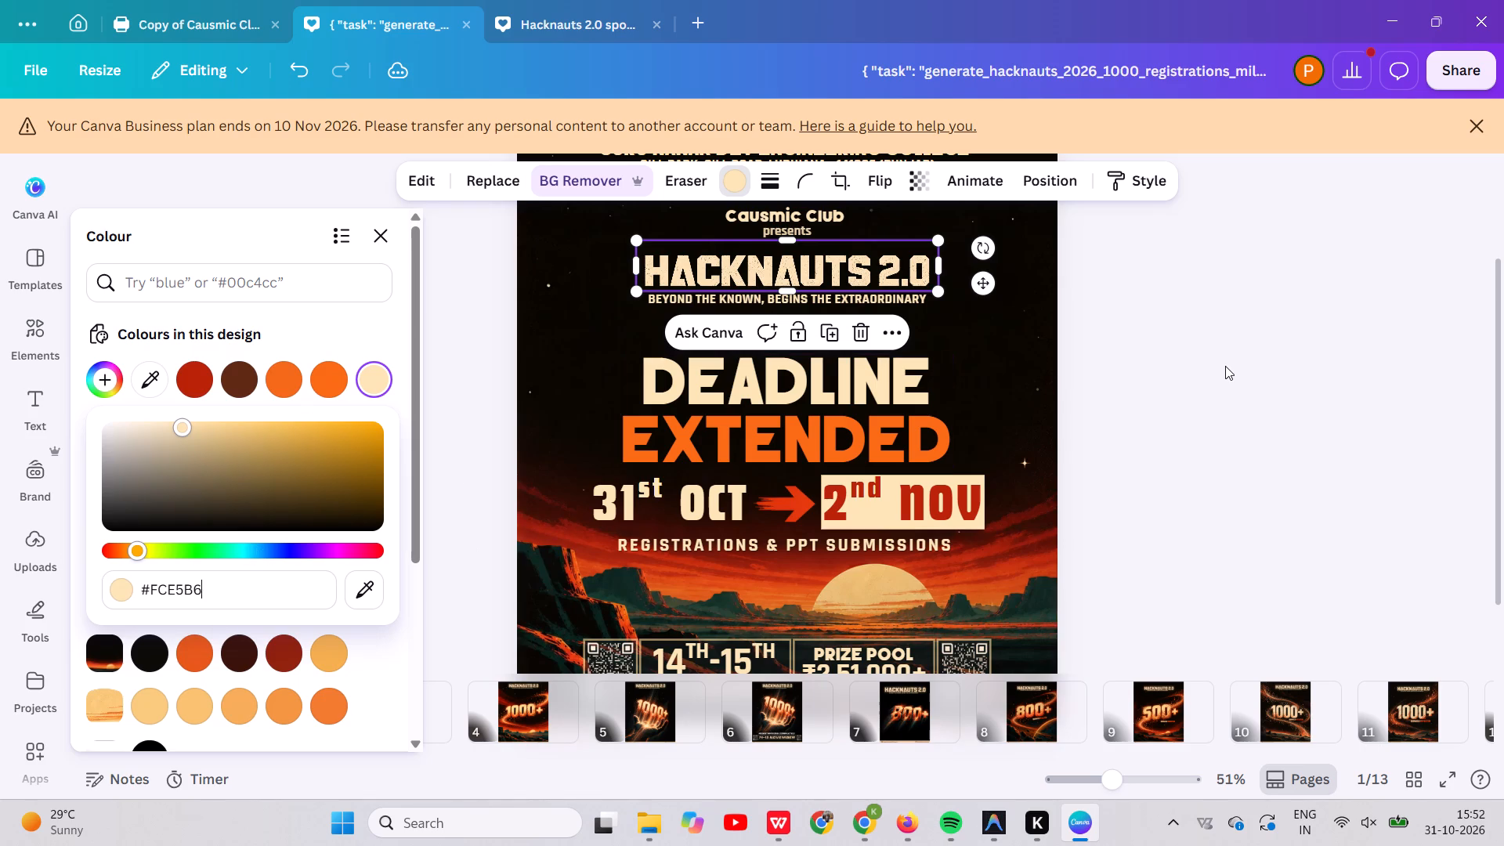
pyautogui.click(1225, 366)
pyautogui.click(1063, 348)
# Set the tagline "BEYOND THE KNOWN, BEGINS THE EXTRAORDINARY" below the title to text colour #FCE5B6.
pyautogui.scroll(1, 1063, 348)
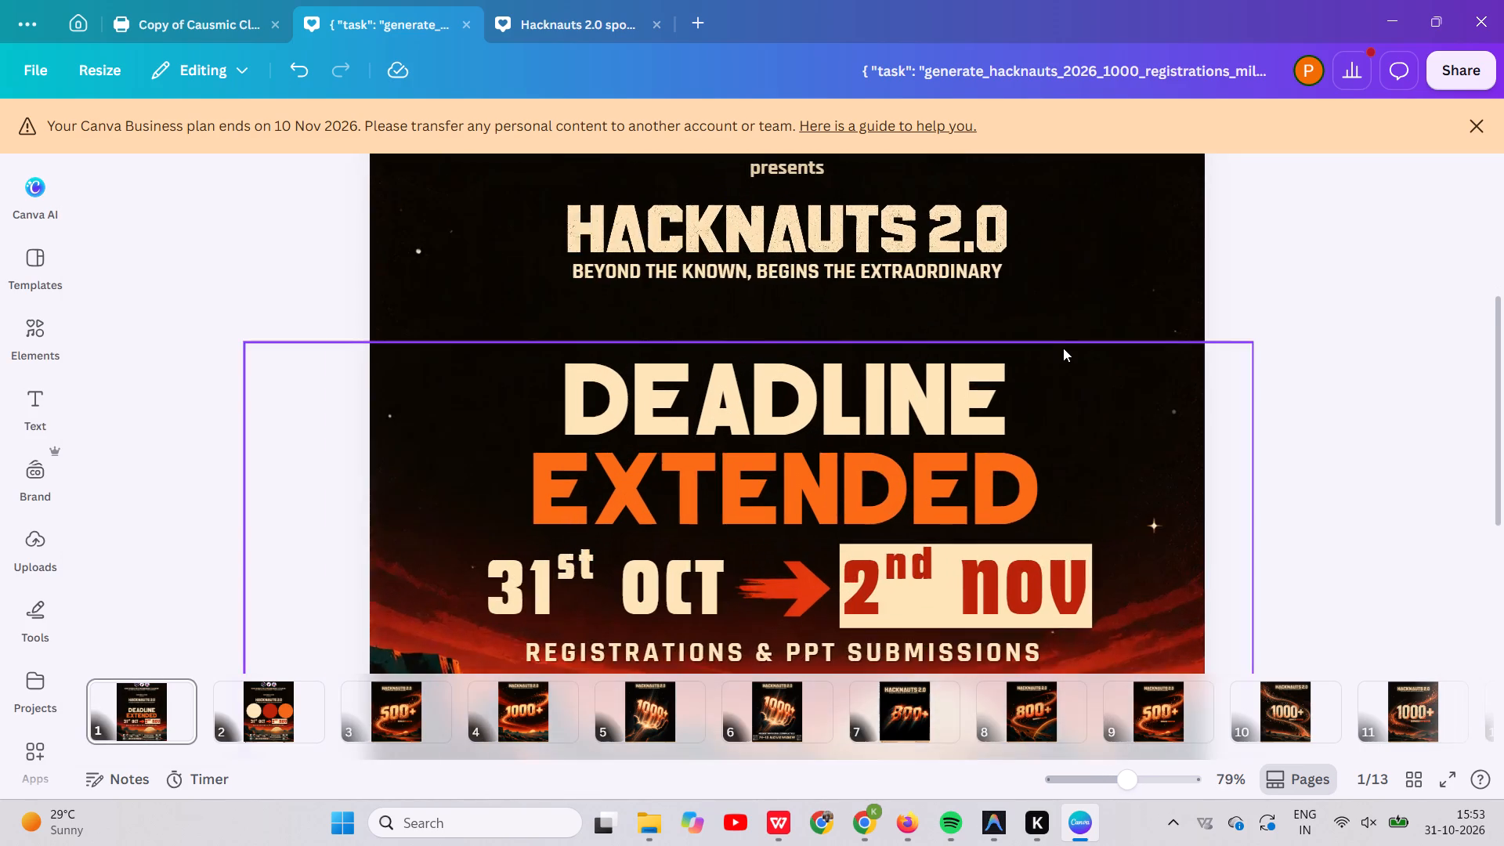
pyautogui.doubleClick(896, 246)
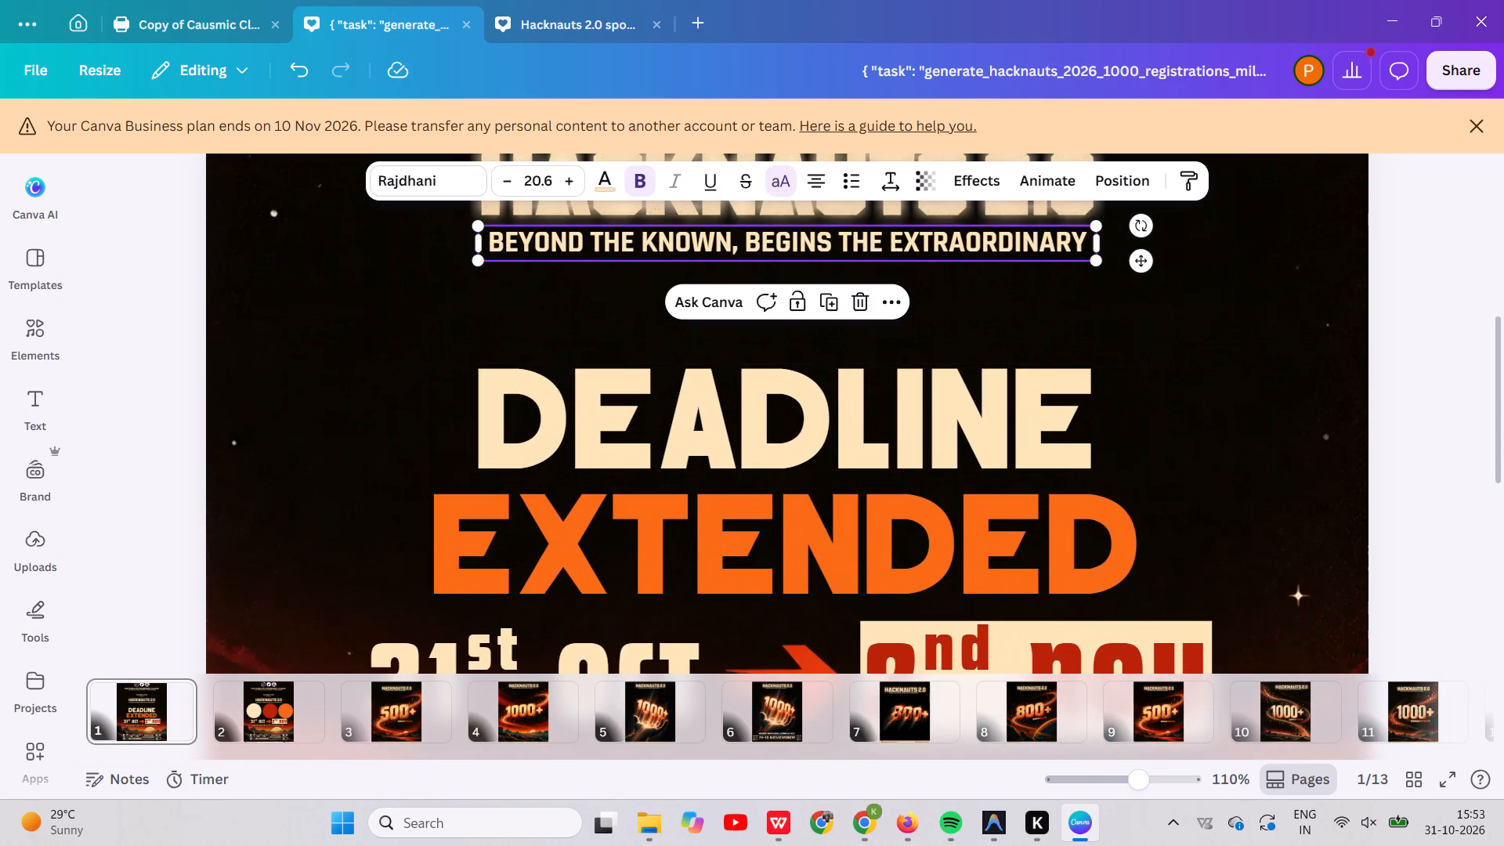
pyautogui.click(615, 174)
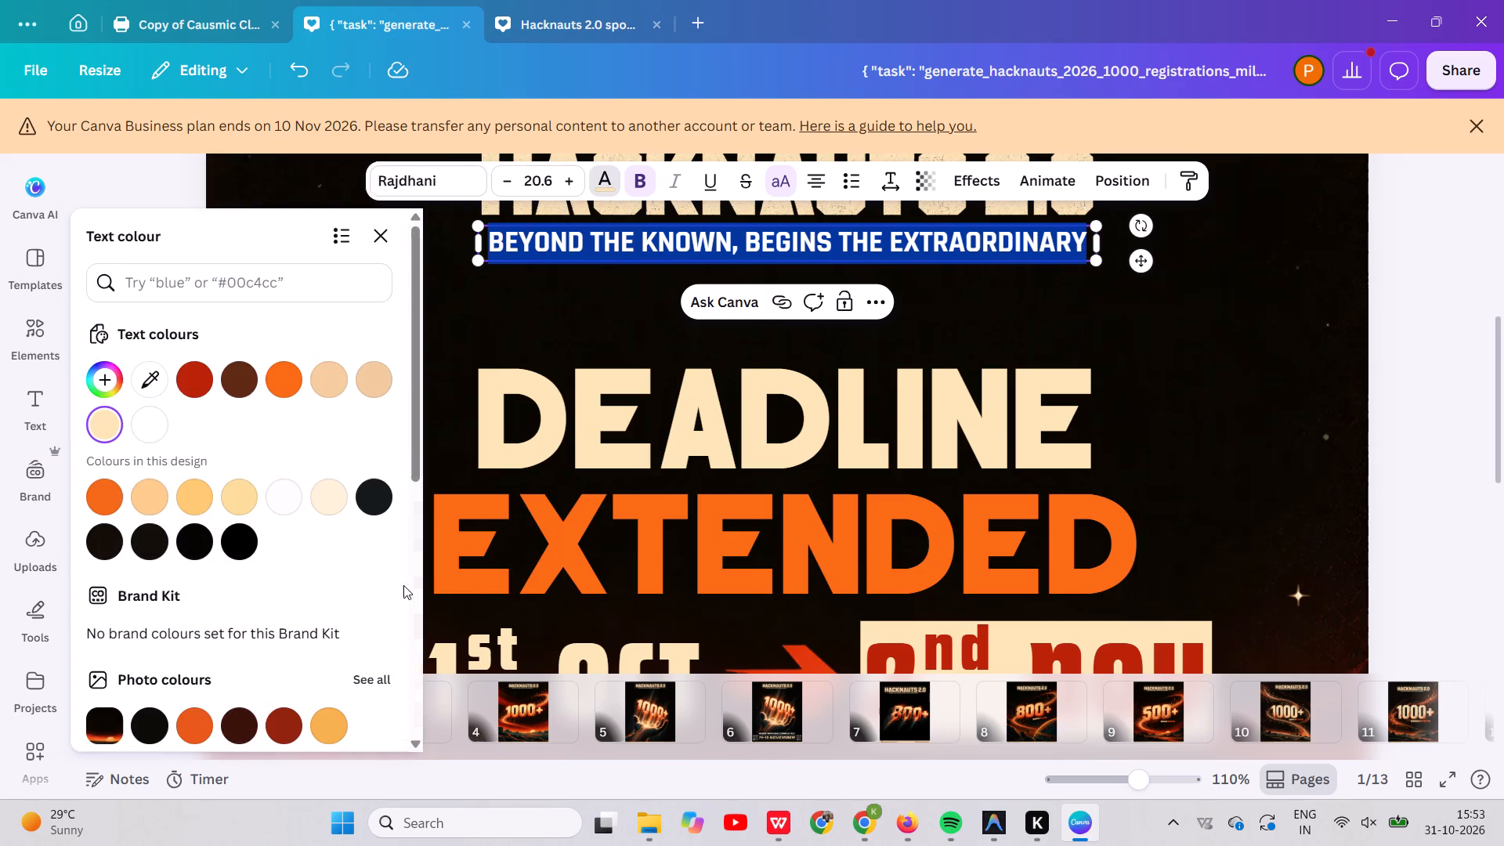
pyautogui.click(92, 422)
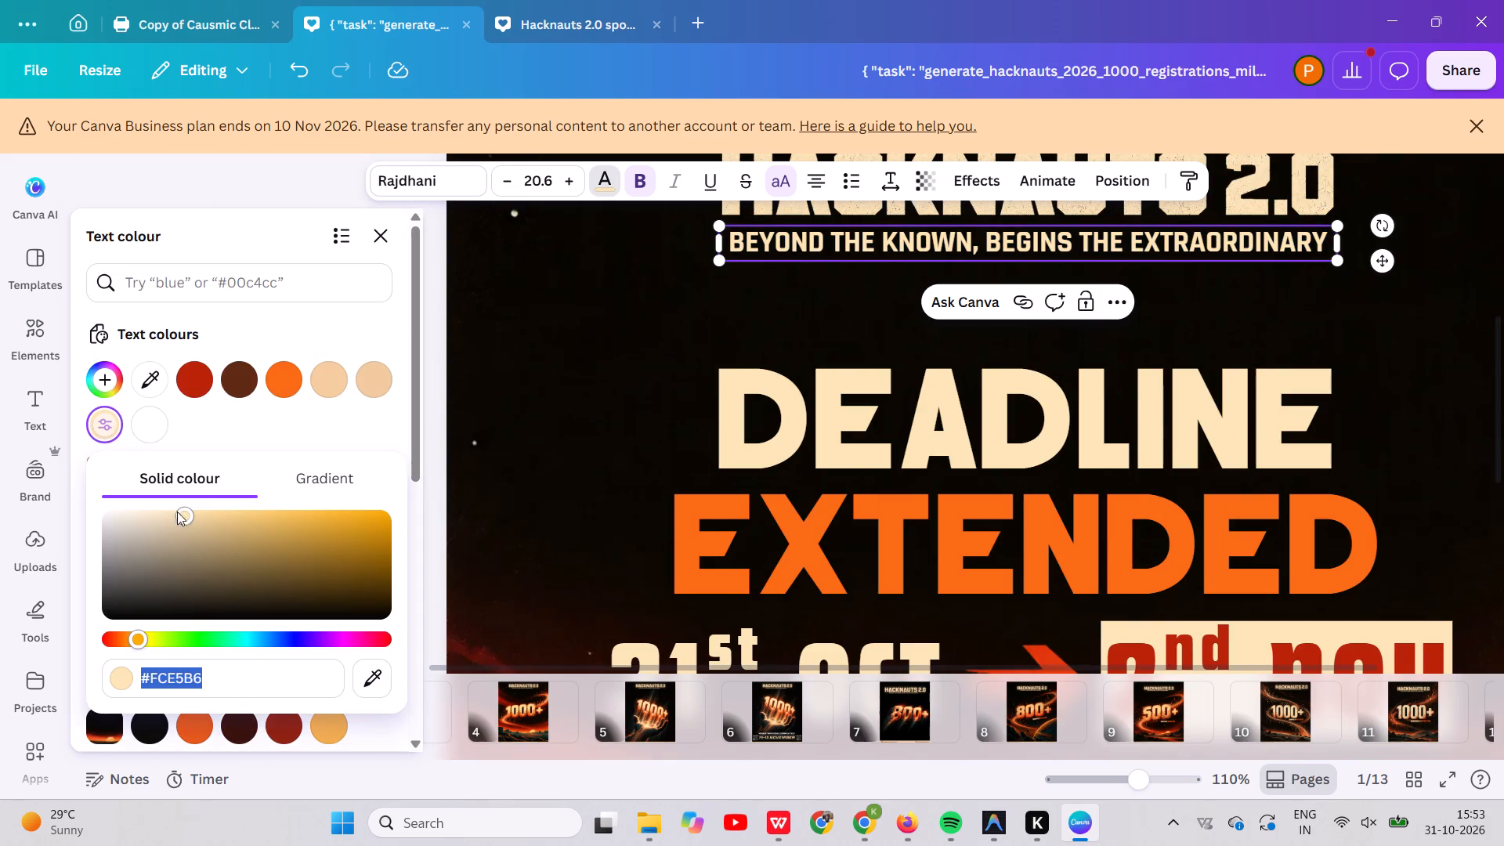
pyautogui.moveTo(251, 680); pyautogui.dragTo(78, 656)
pyautogui.hotkey('ctrl', 'v')
pyautogui.press('Return')
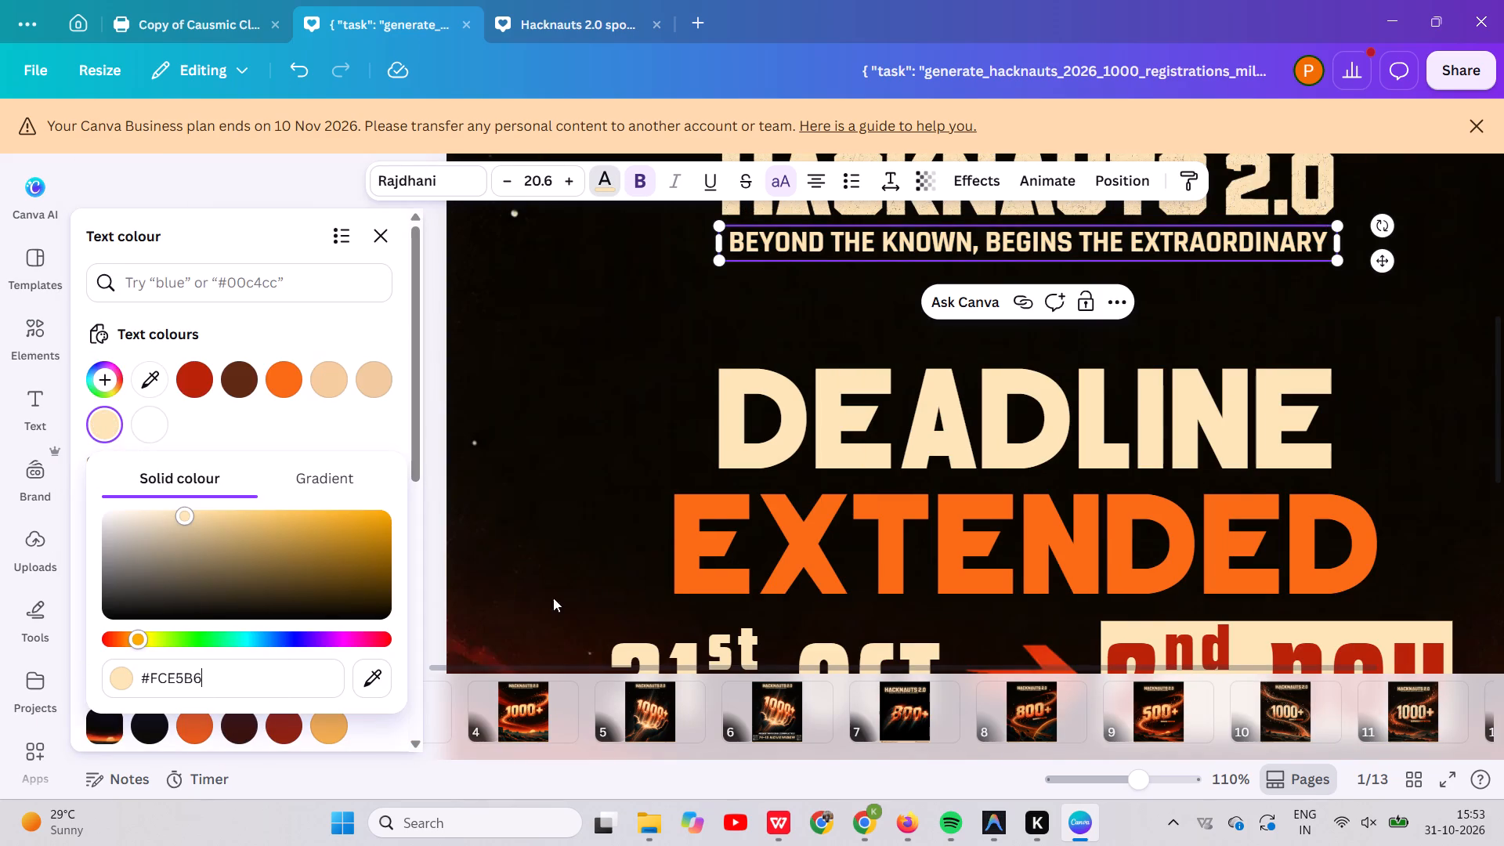
pyautogui.click(1137, 536)
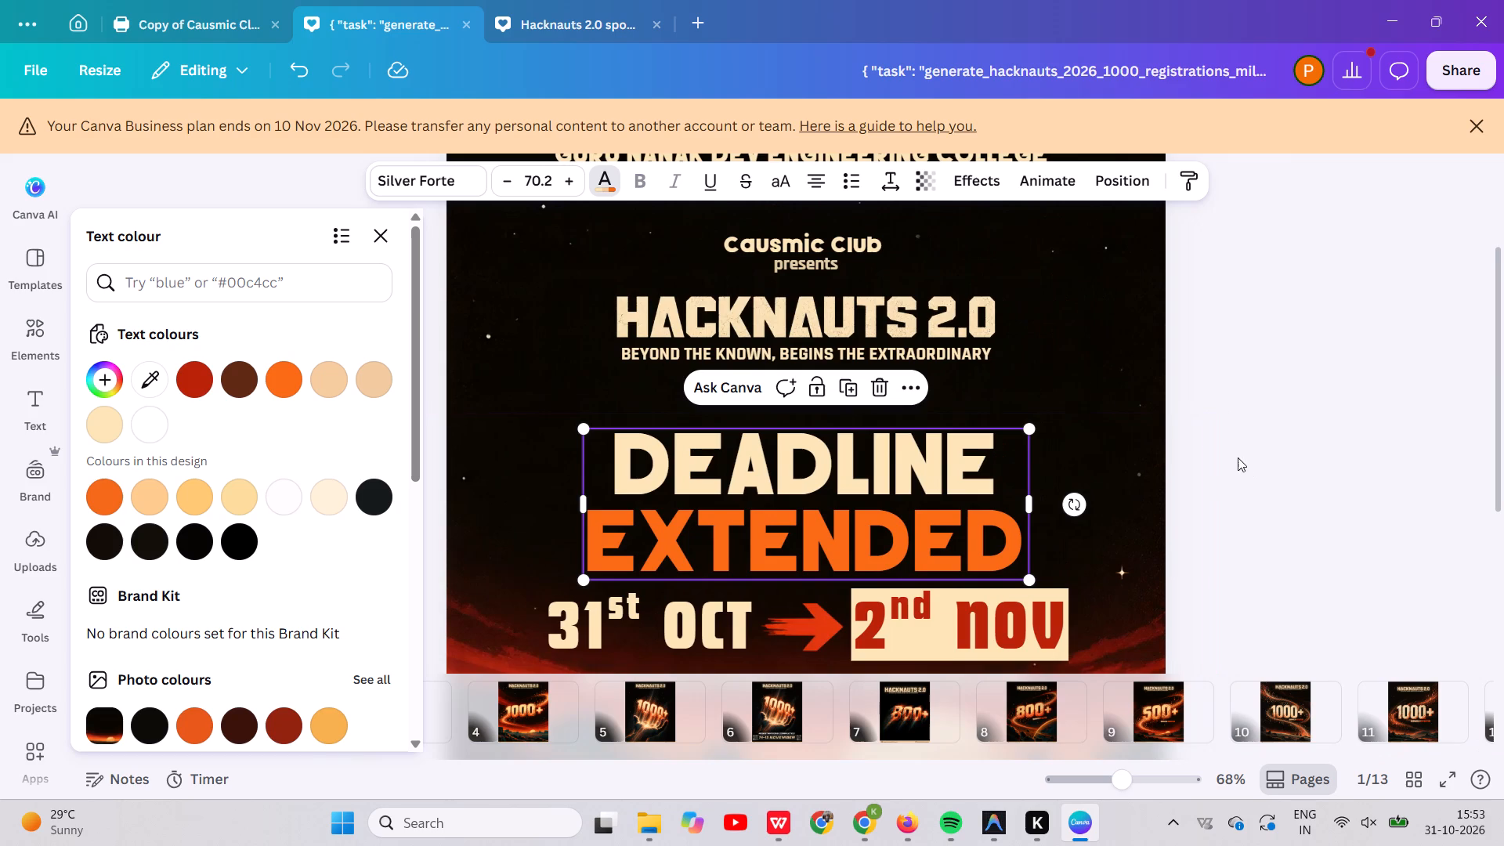
# Set the "14TH-15TH" date text in the event details row at the poster's bottom to #FCE5B6.
pyautogui.scroll(2, 892, 277)
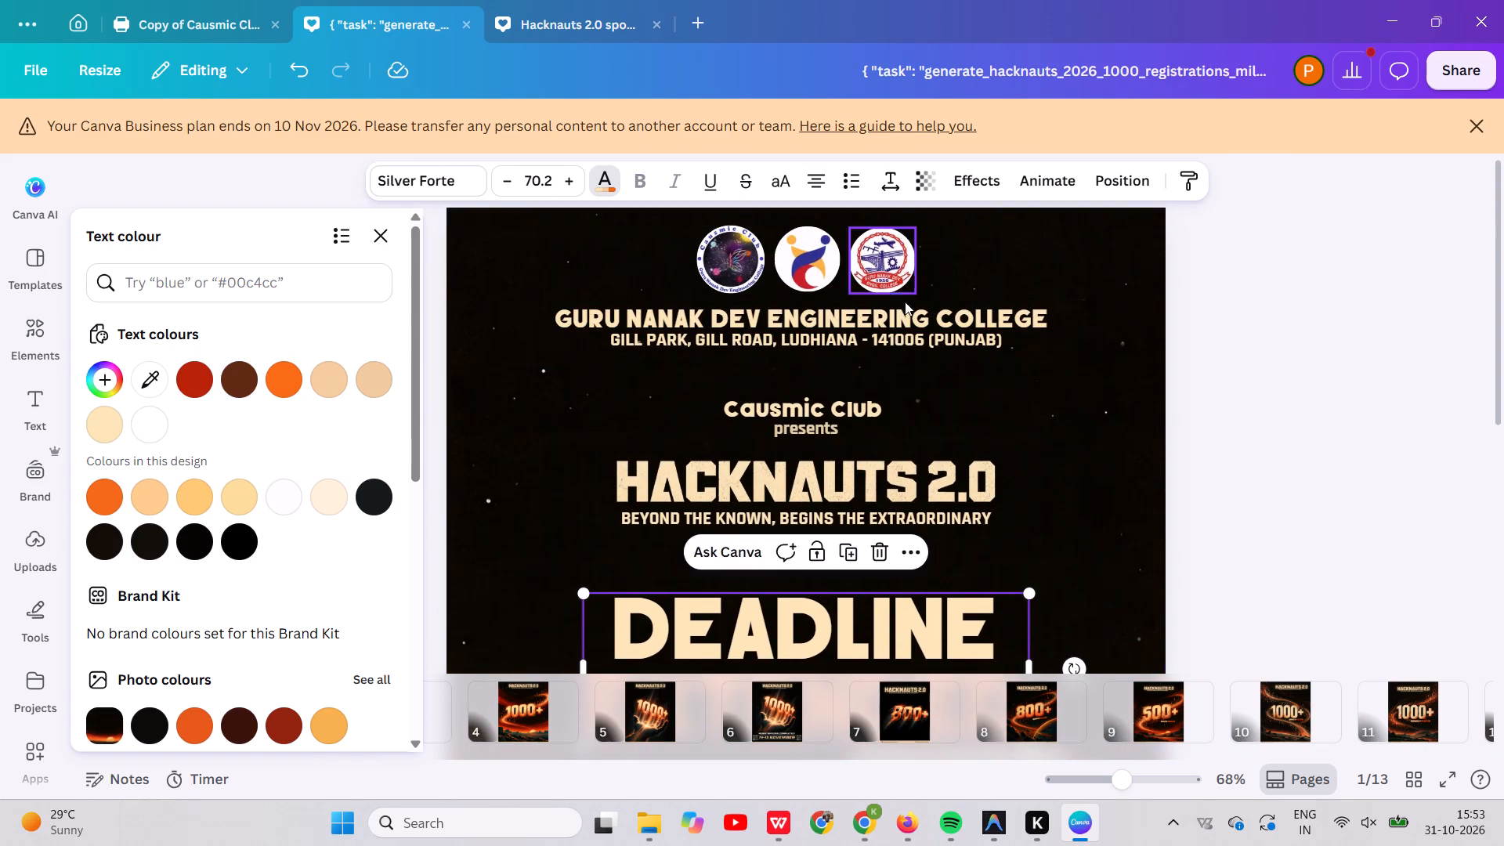
pyautogui.scroll(-5, 927, 349)
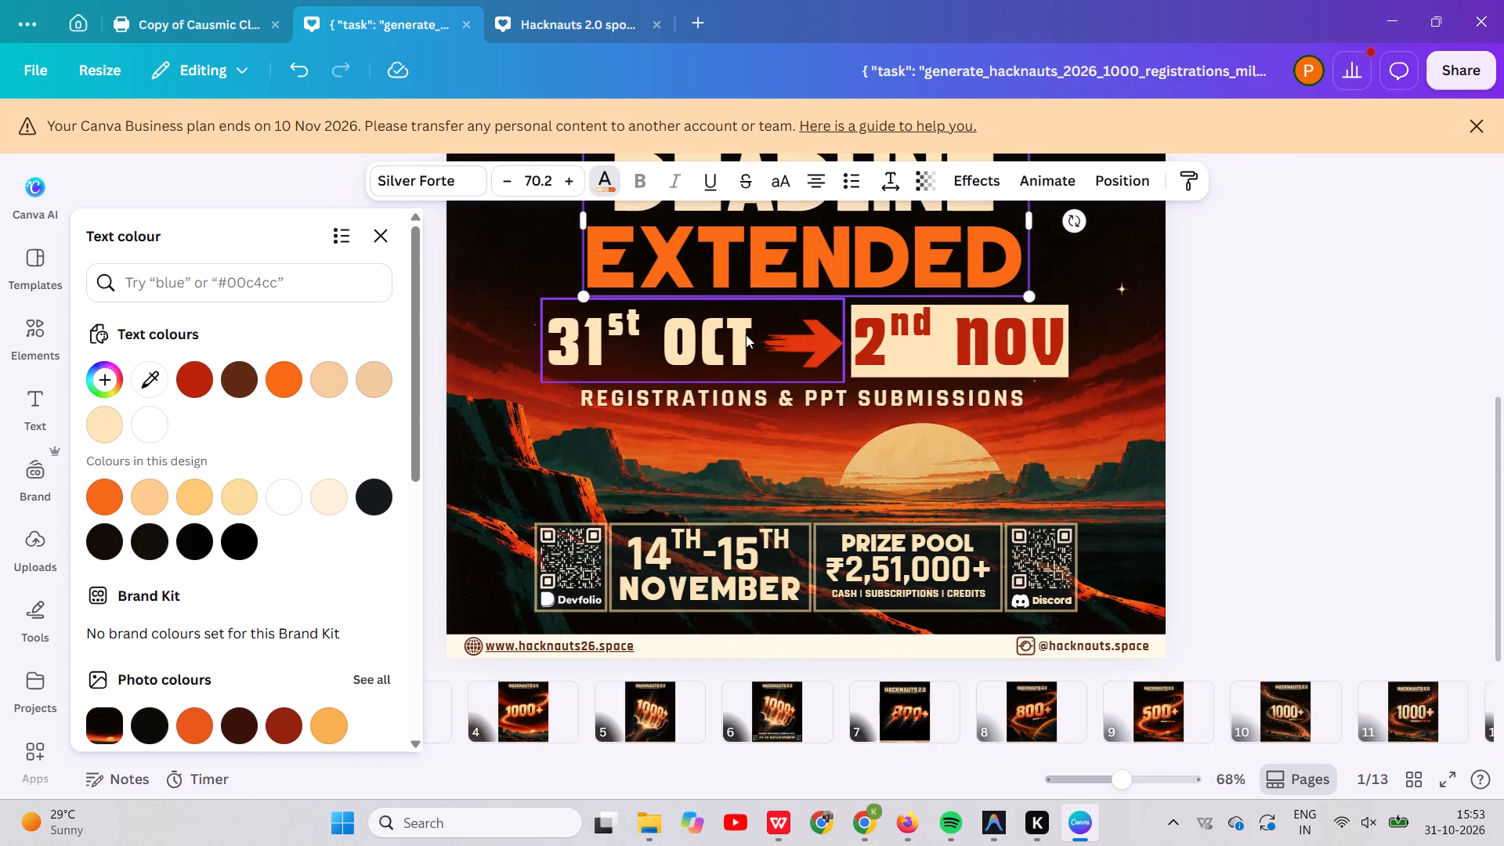
pyautogui.doubleClick(727, 575)
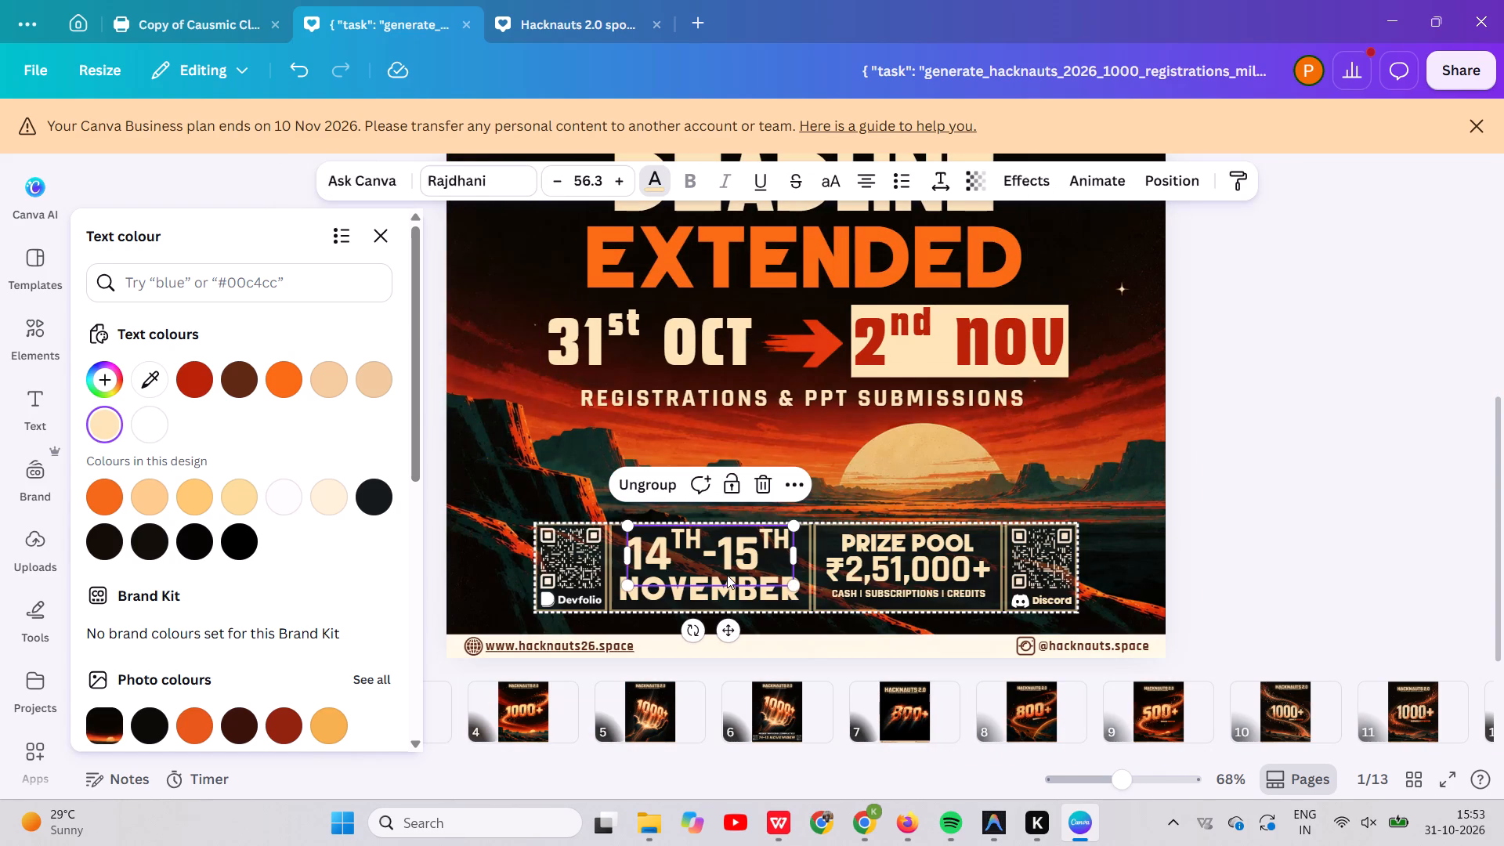
pyautogui.click(643, 184)
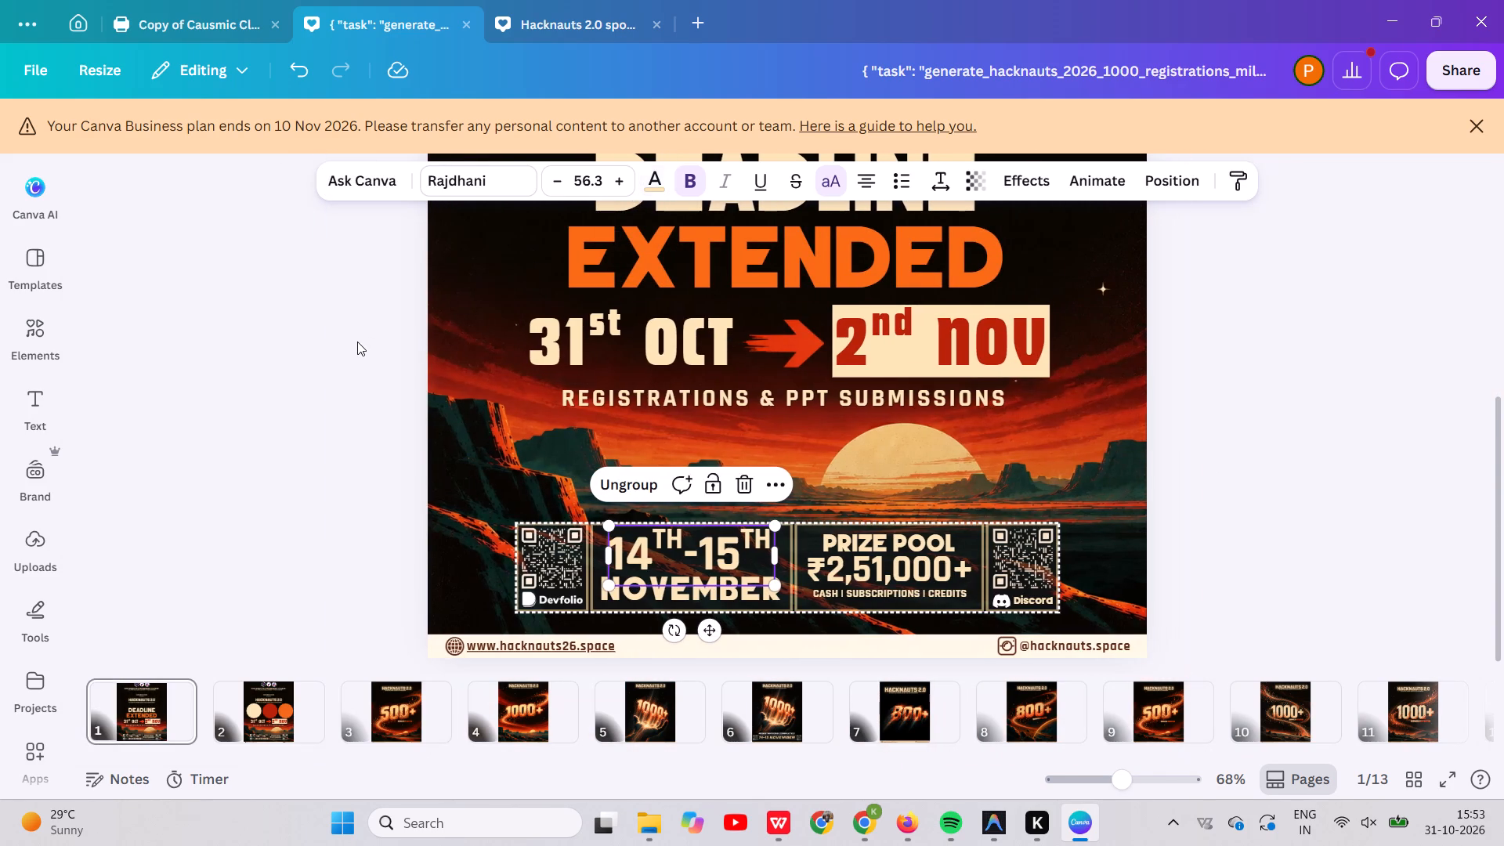
pyautogui.click(654, 185)
pyautogui.click(98, 429)
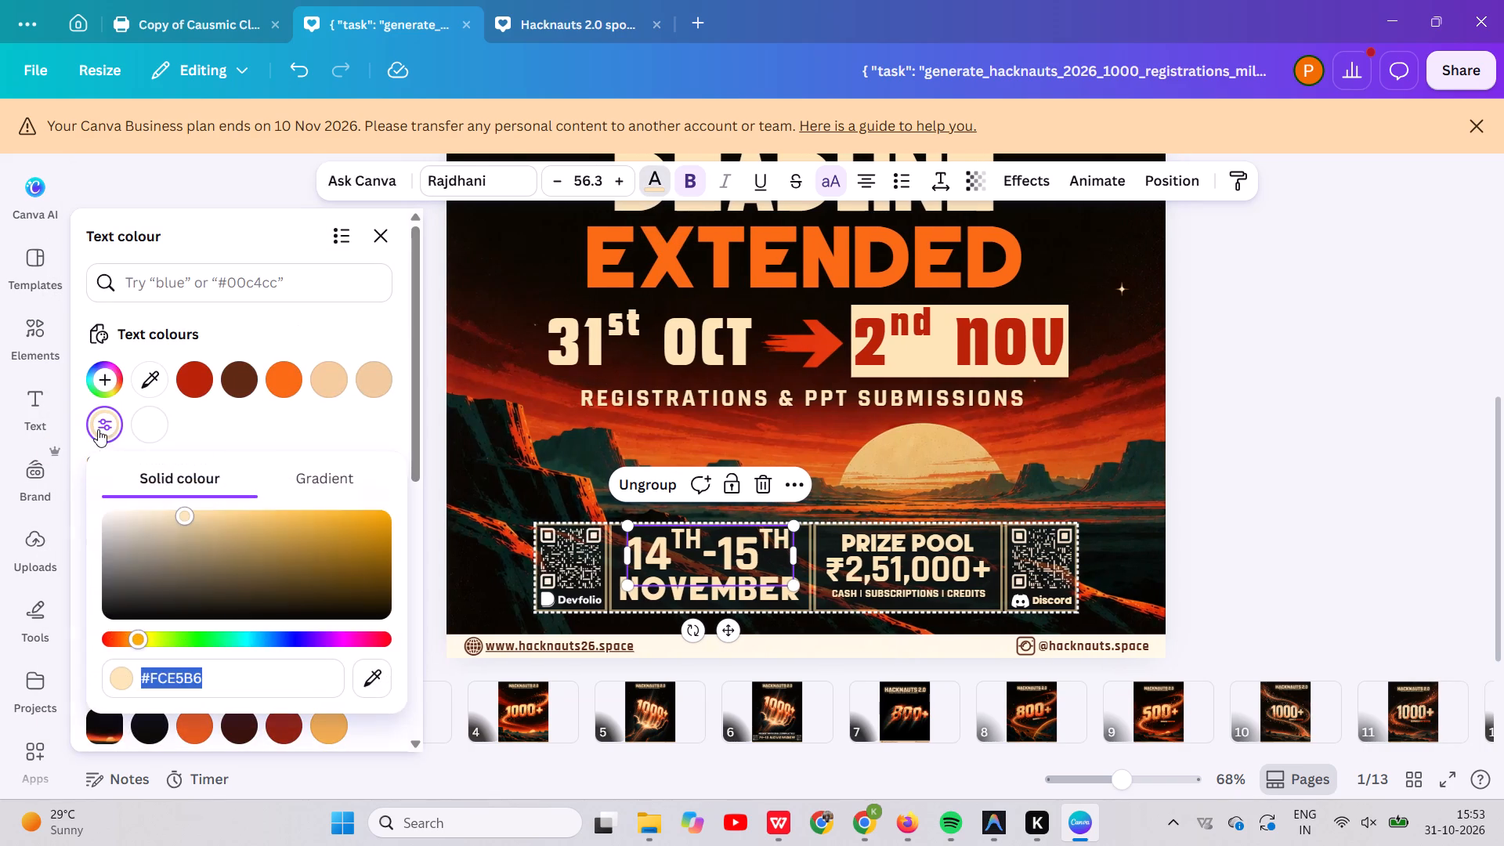
pyautogui.click(241, 683)
pyautogui.moveTo(241, 683); pyautogui.dragTo(78, 657)
pyautogui.hotkey('ctrl', 'v')
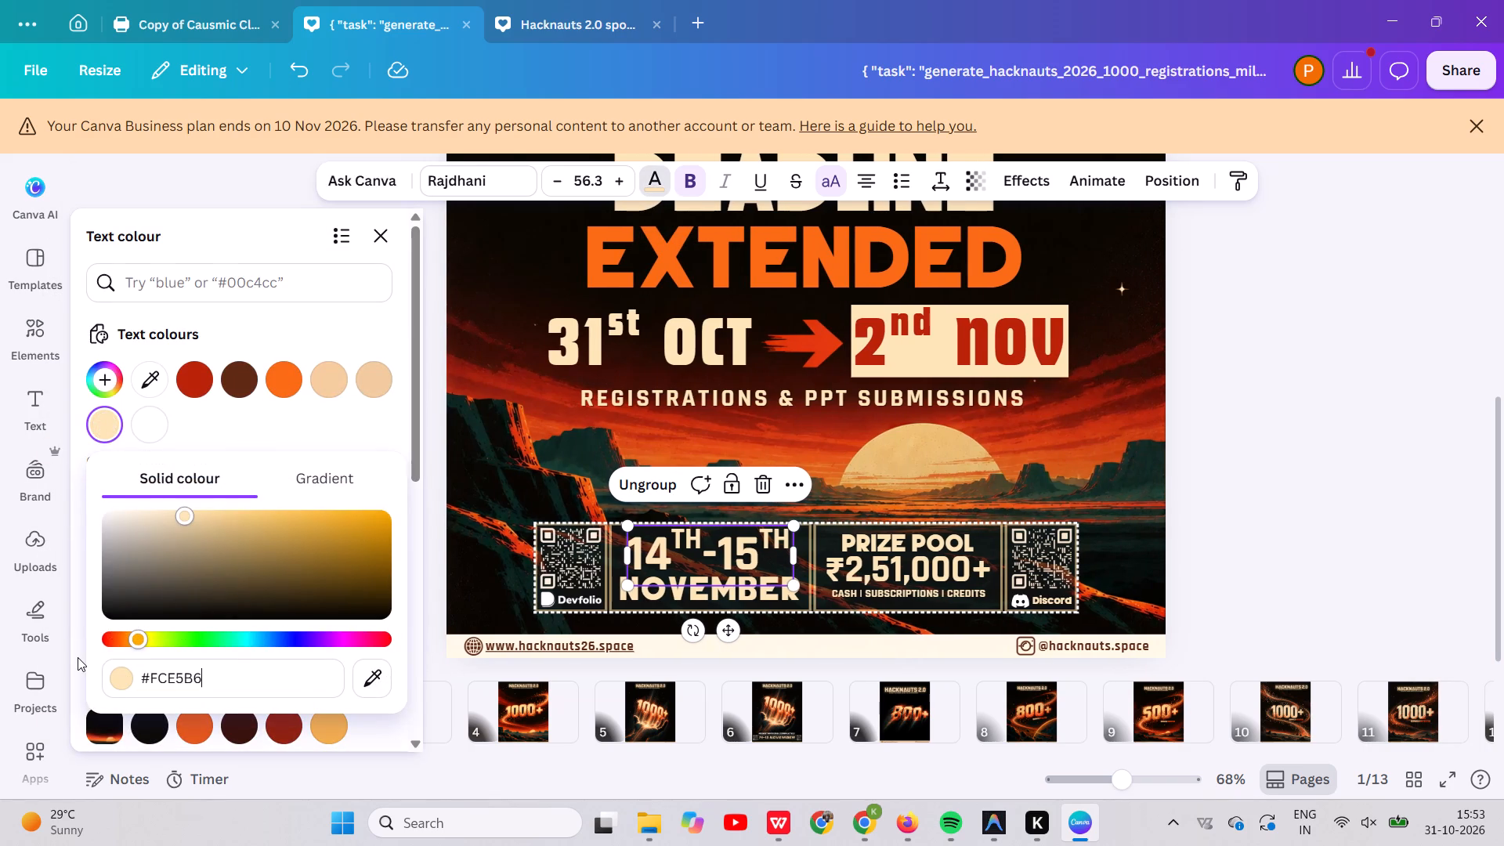
pyautogui.press('Return')
# Check the text colour code of the "PRIZE POOL" text block in the event details row.
pyautogui.click(925, 542)
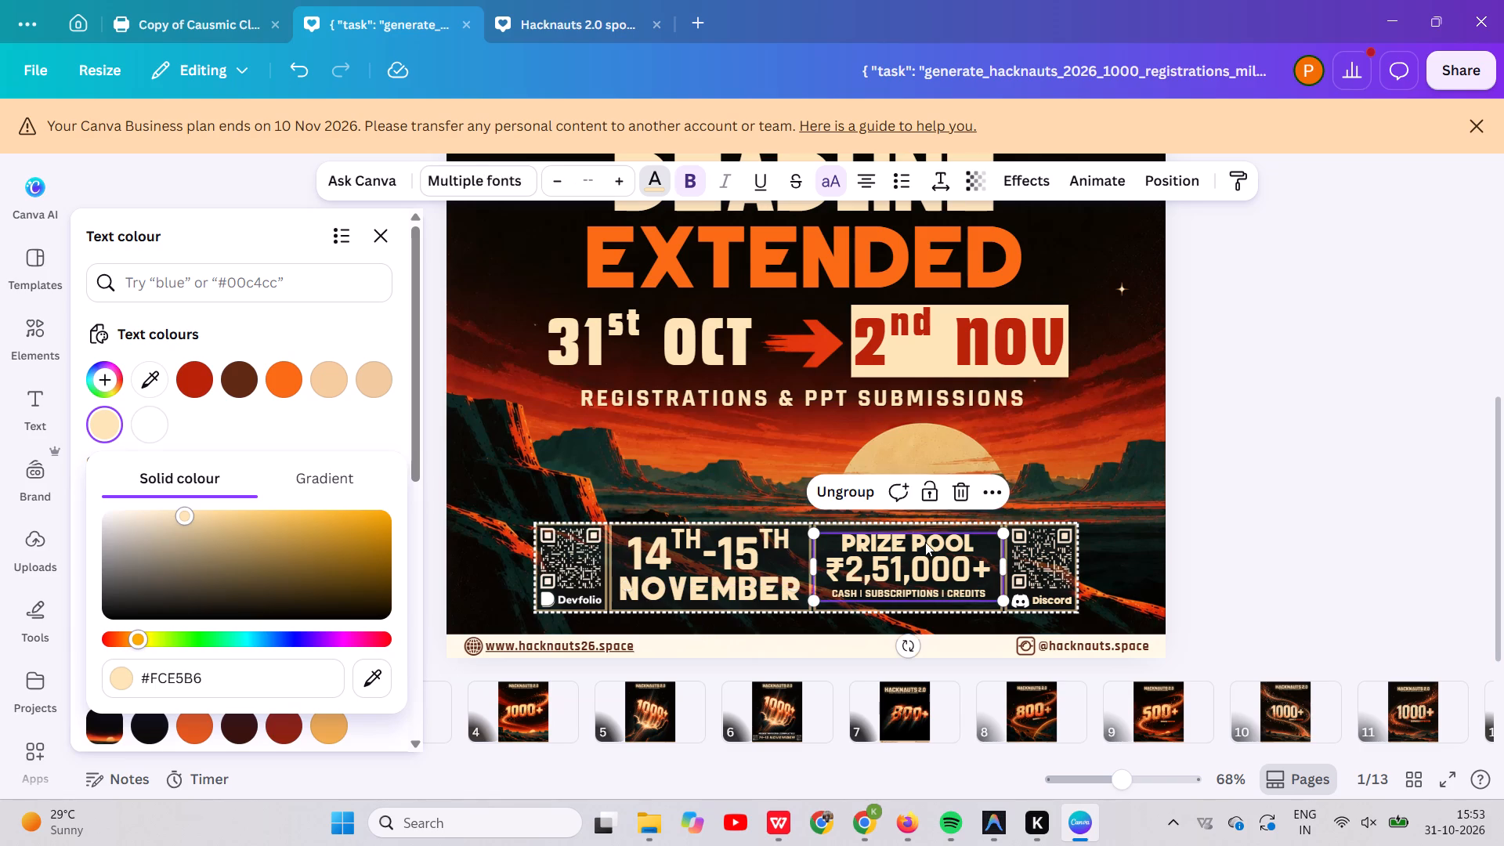
pyautogui.doubleClick(925, 542)
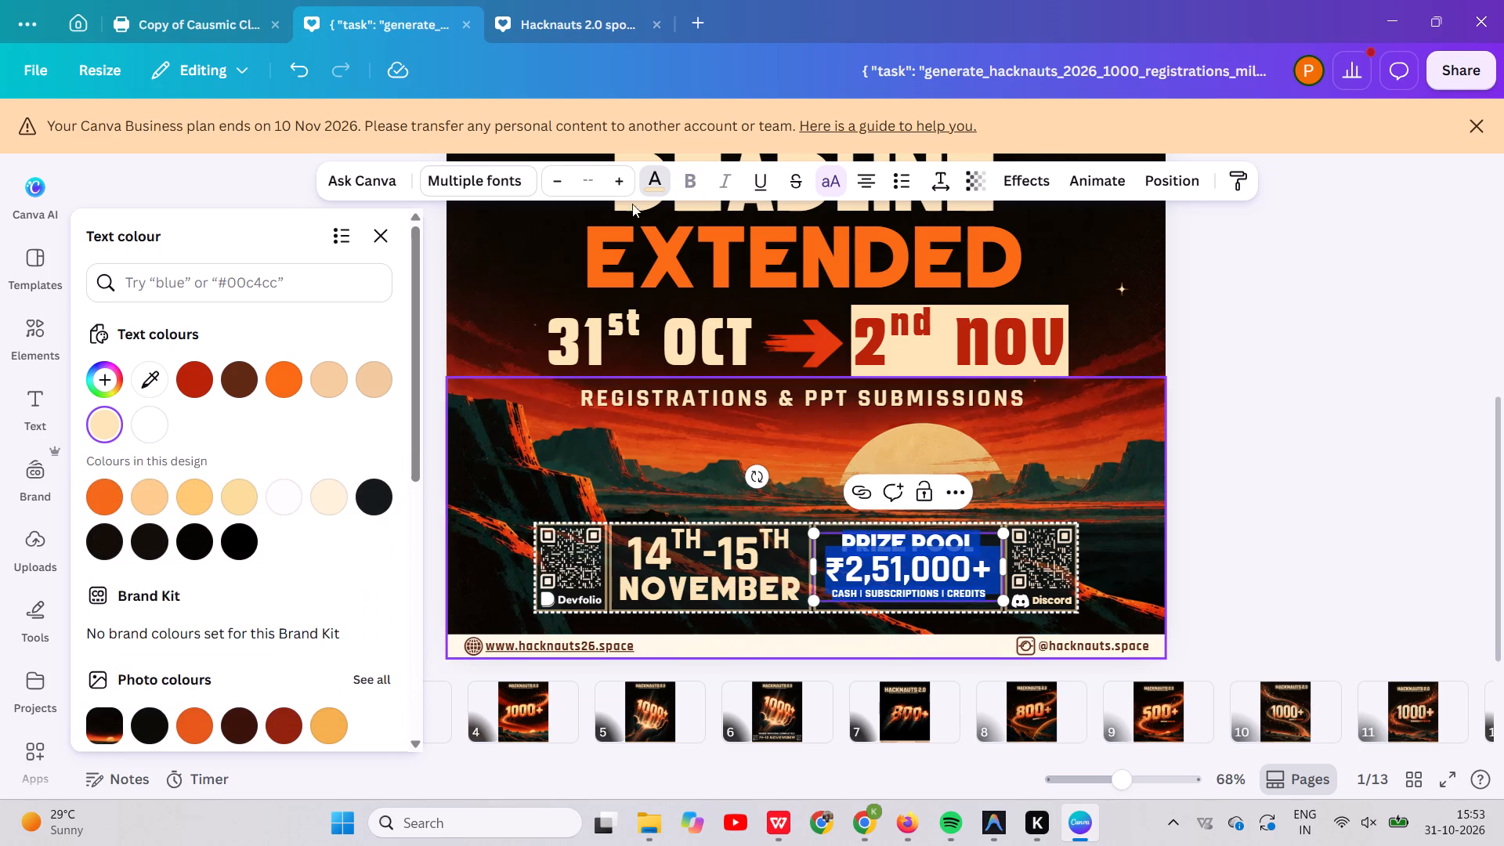
pyautogui.click(653, 172)
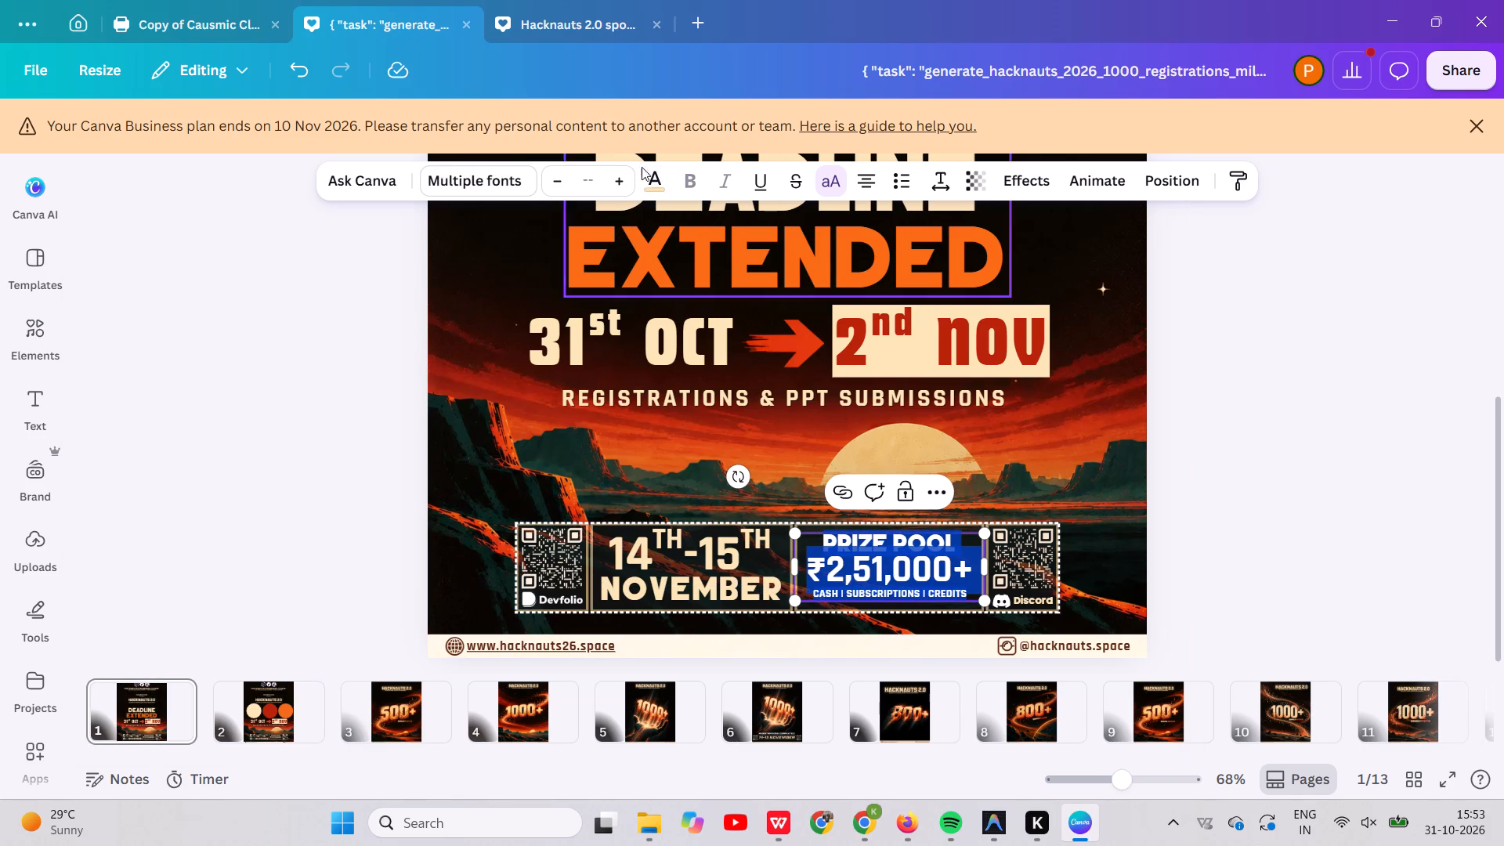
pyautogui.click(654, 181)
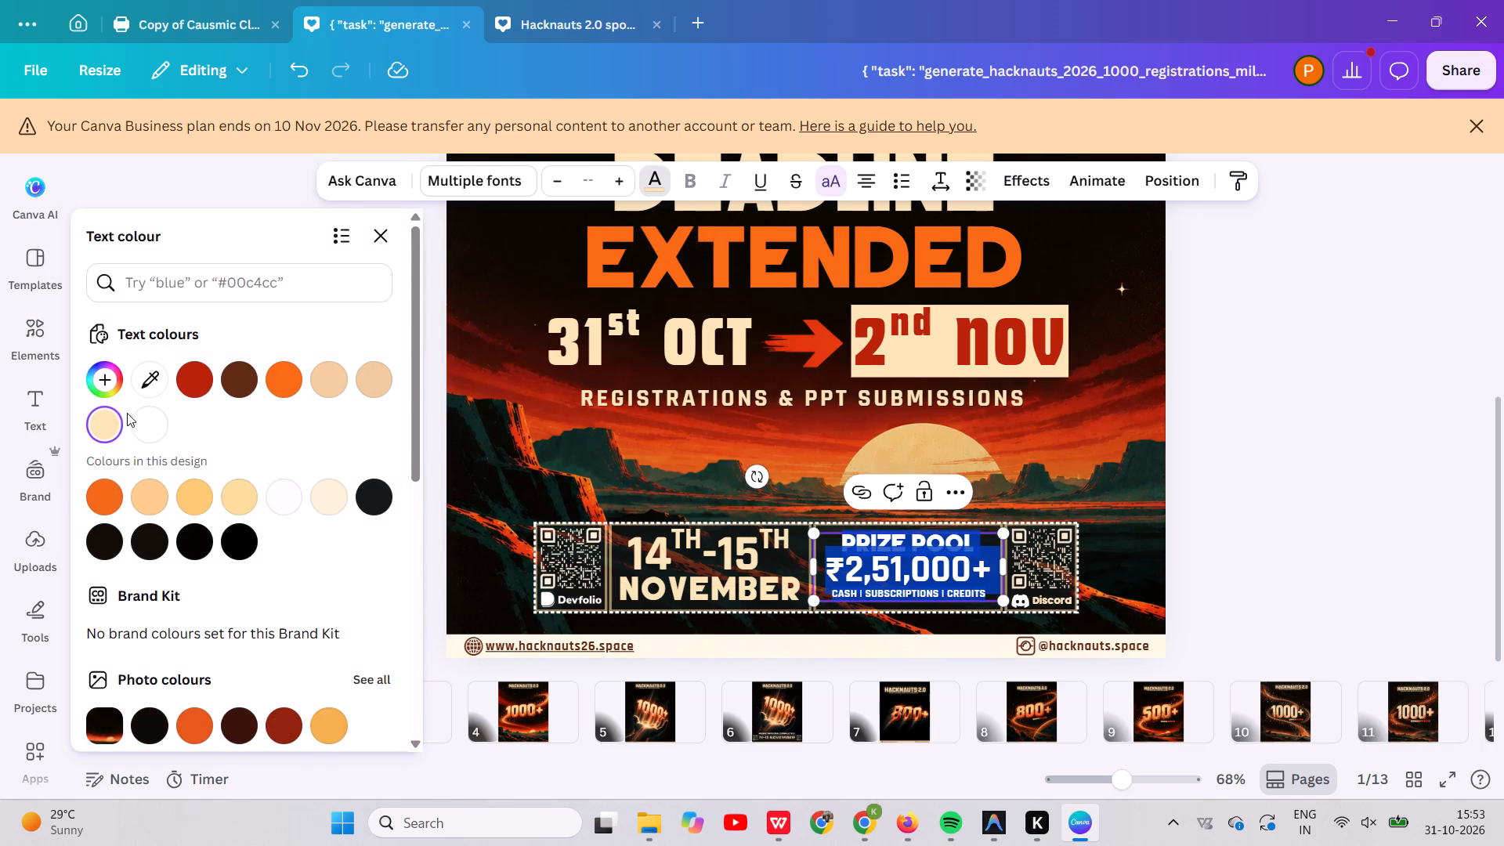
pyautogui.click(116, 421)
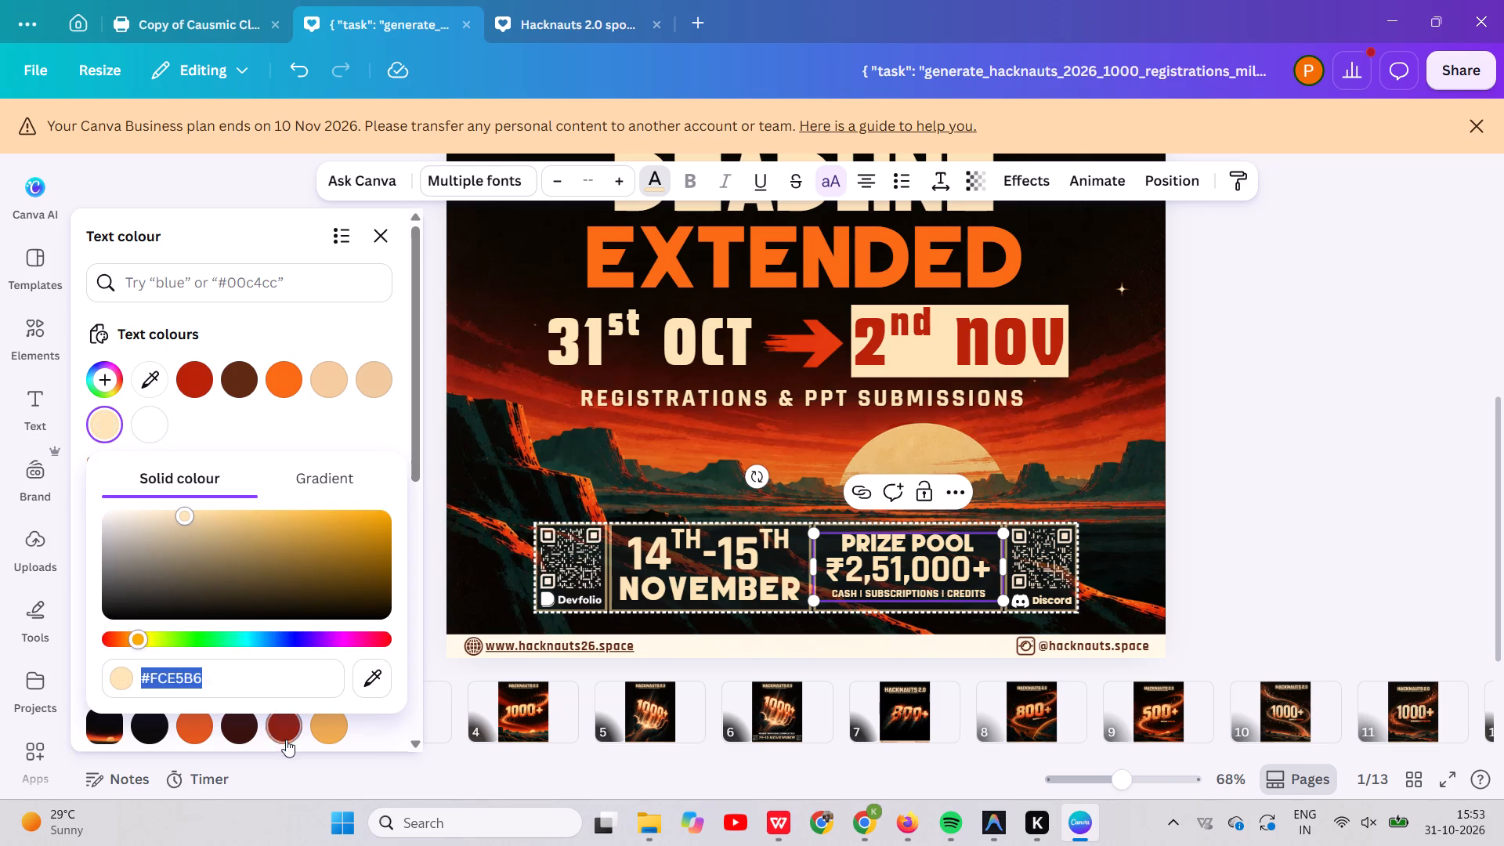
pyautogui.click(1398, 464)
pyautogui.click(1398, 464)
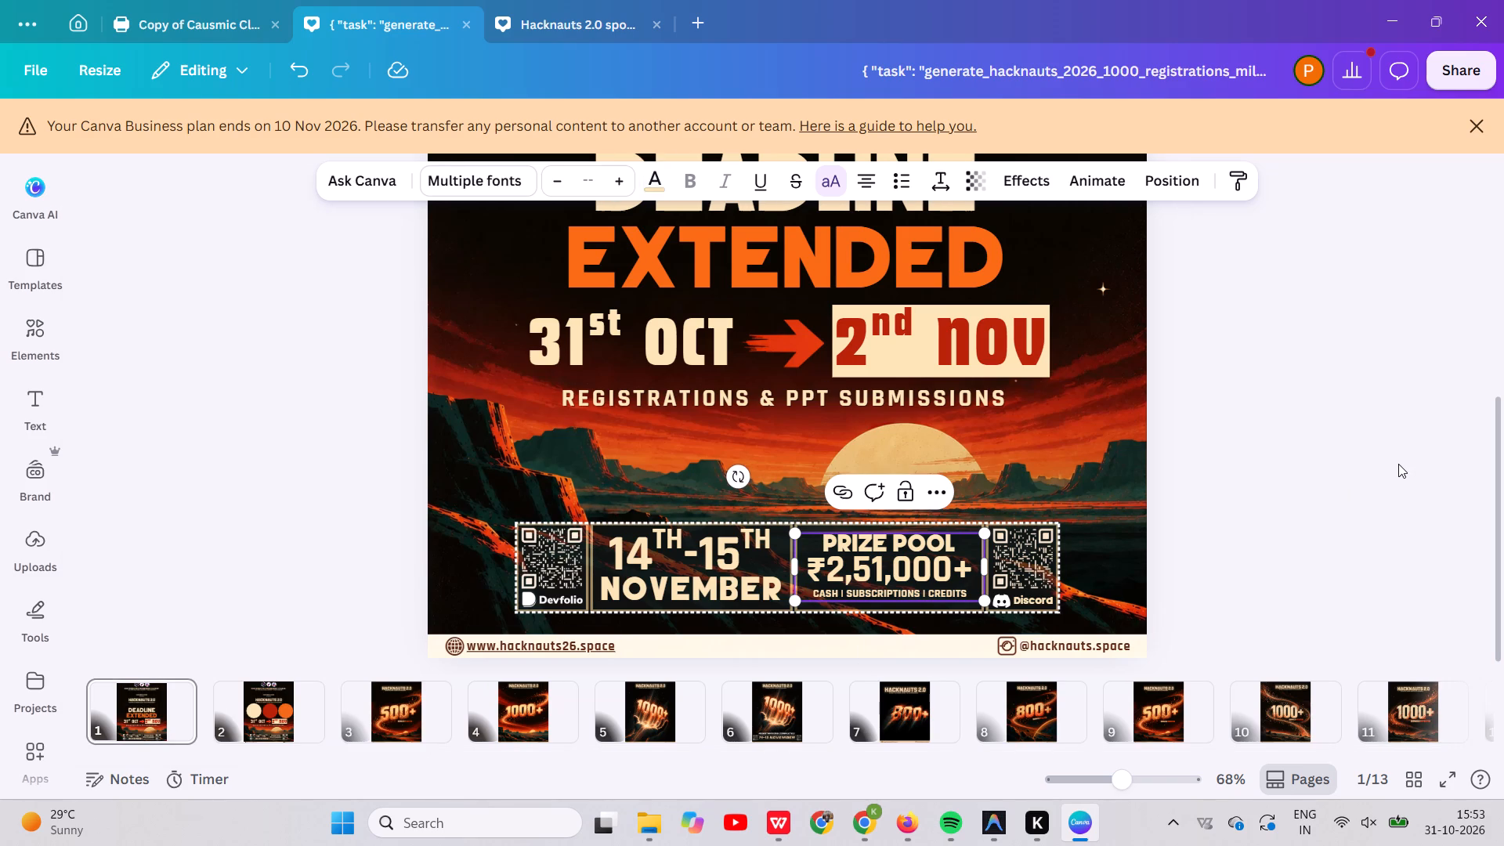
# Look over the recoloured "DEADLINE EXTENDED" poster on page 1 from the header down to the footer.
pyautogui.scroll(1, 1332, 435)
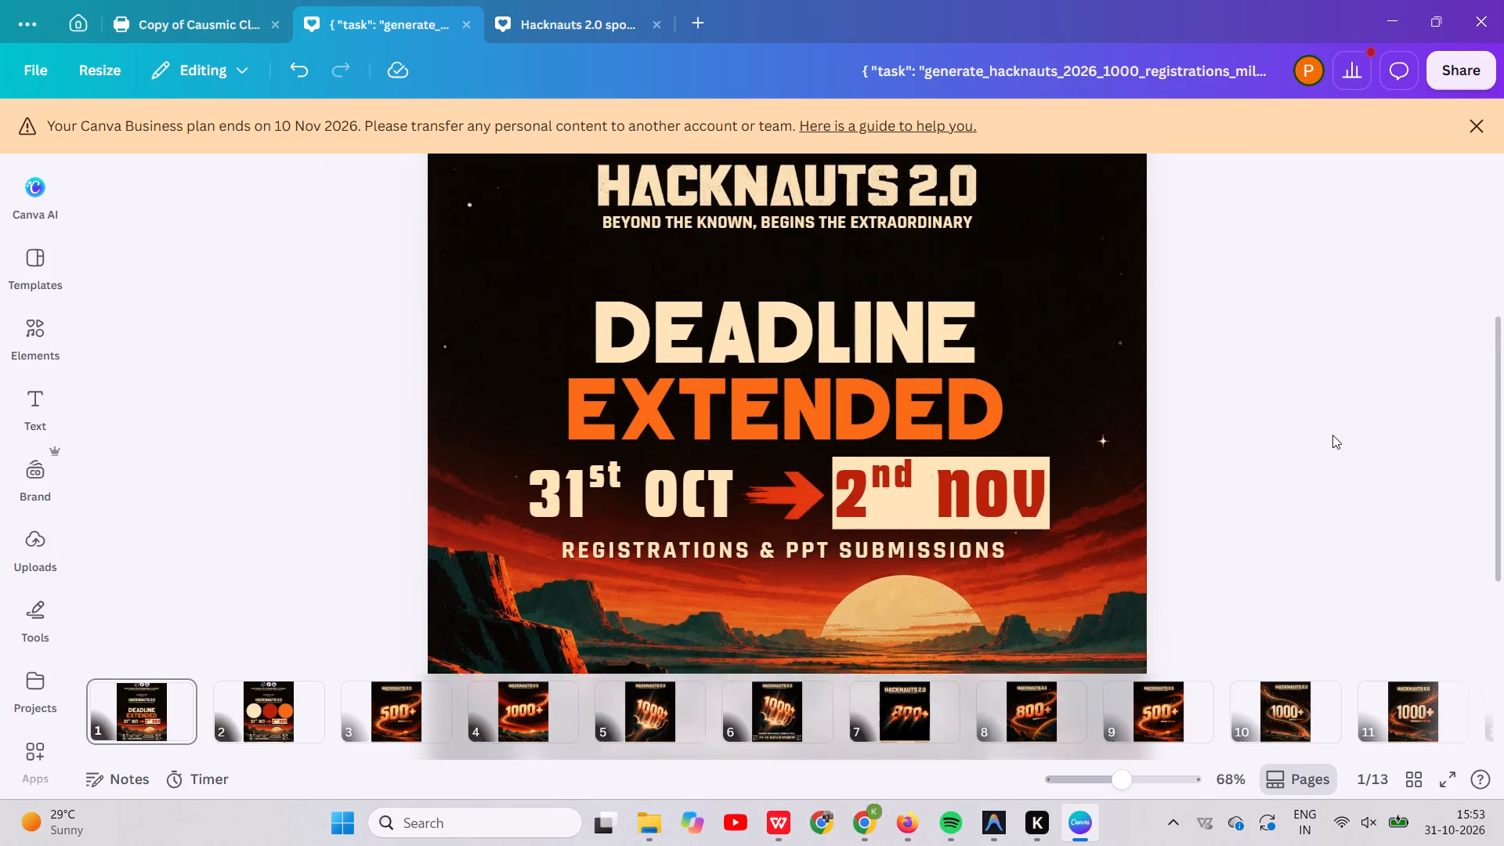
pyautogui.scroll(2, 1332, 435)
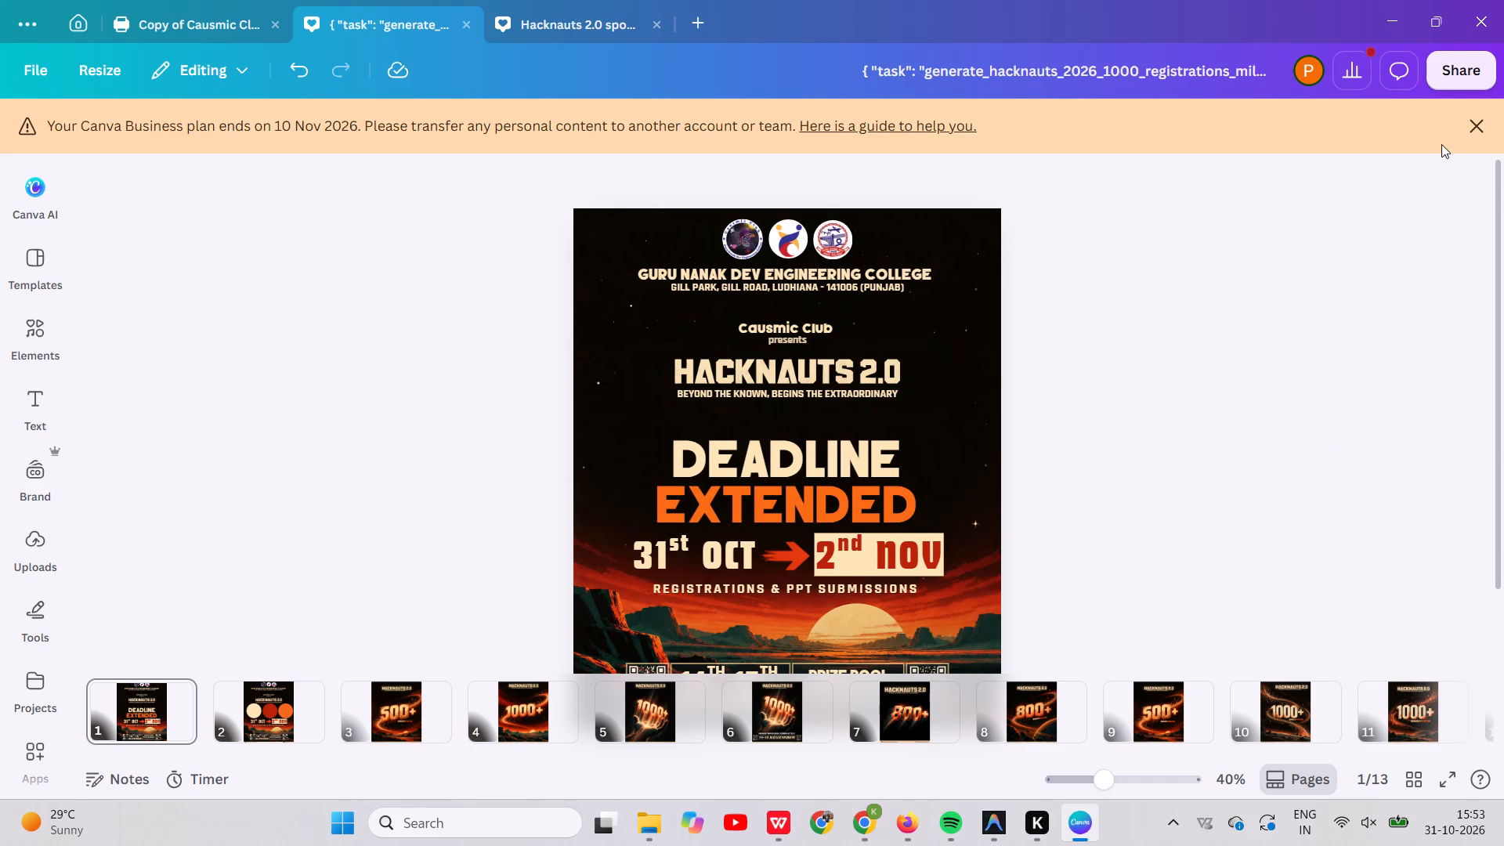
pyautogui.click(1449, 84)
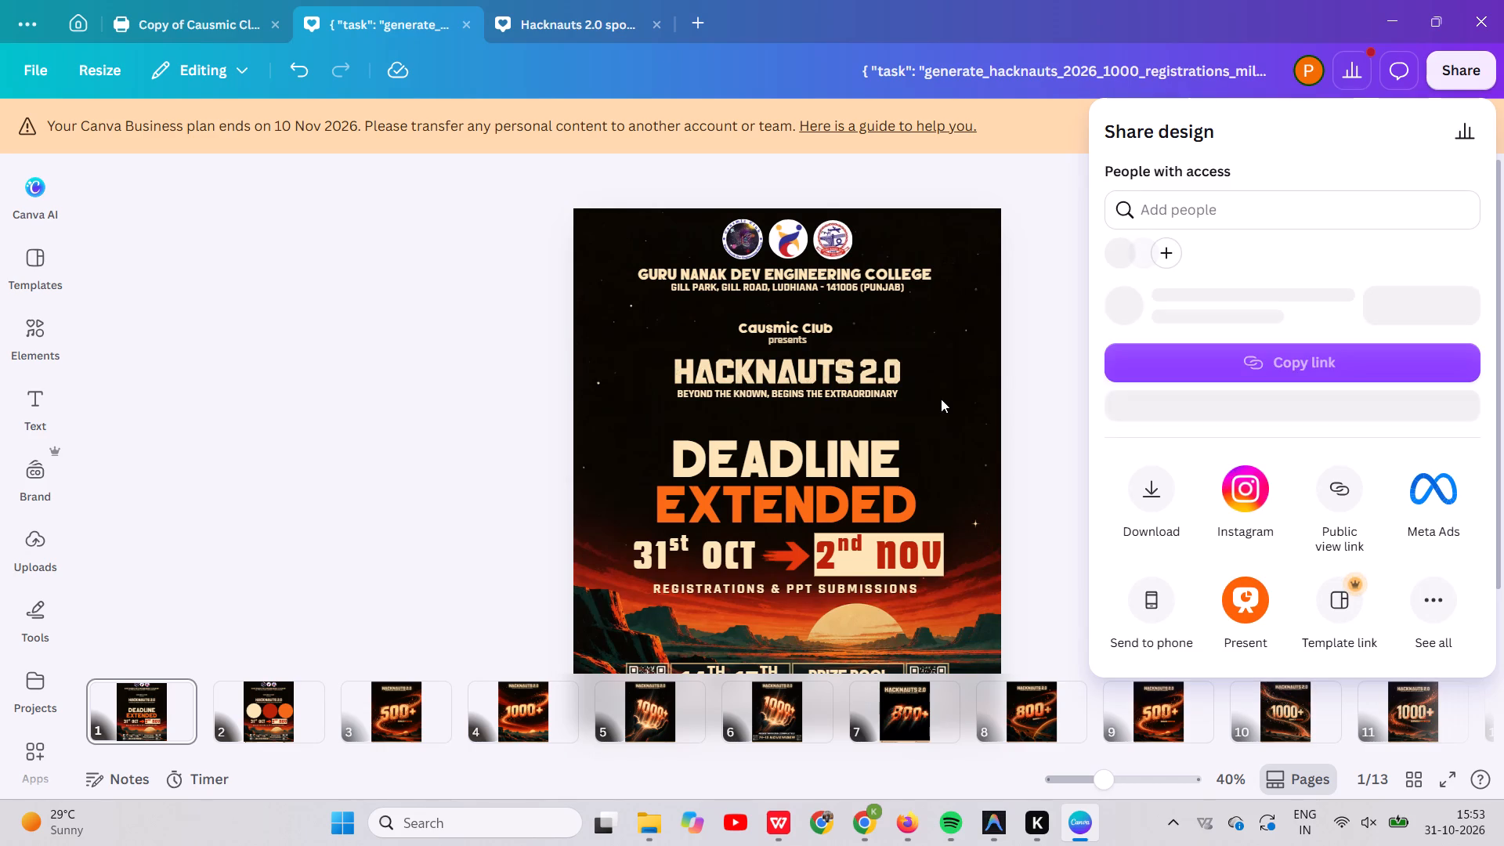
pyautogui.click(1043, 428)
pyautogui.scroll(-1, 952, 506)
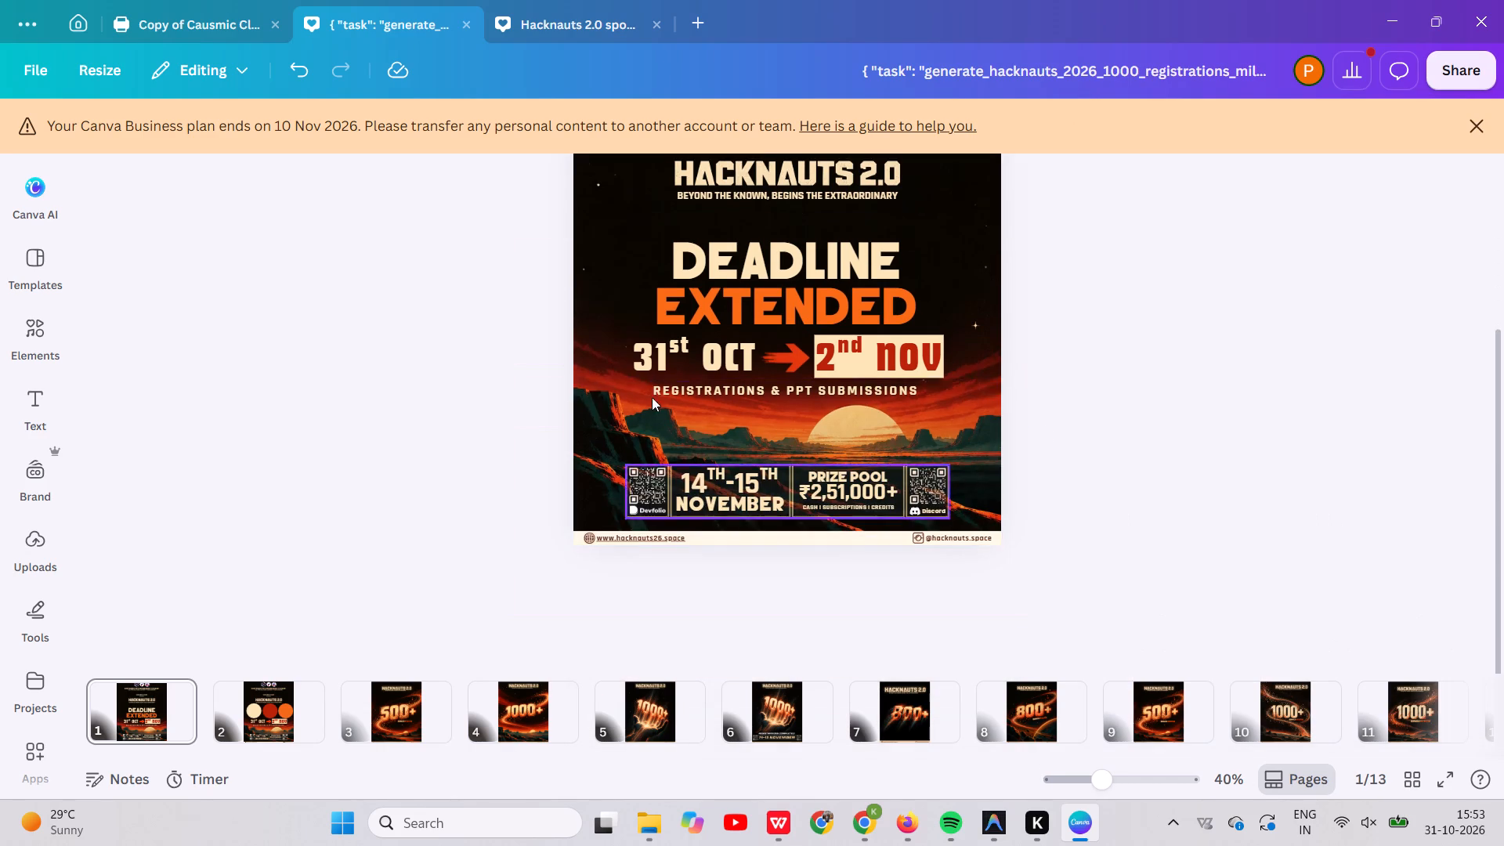
pyautogui.click(575, 2)
pyautogui.click(577, 20)
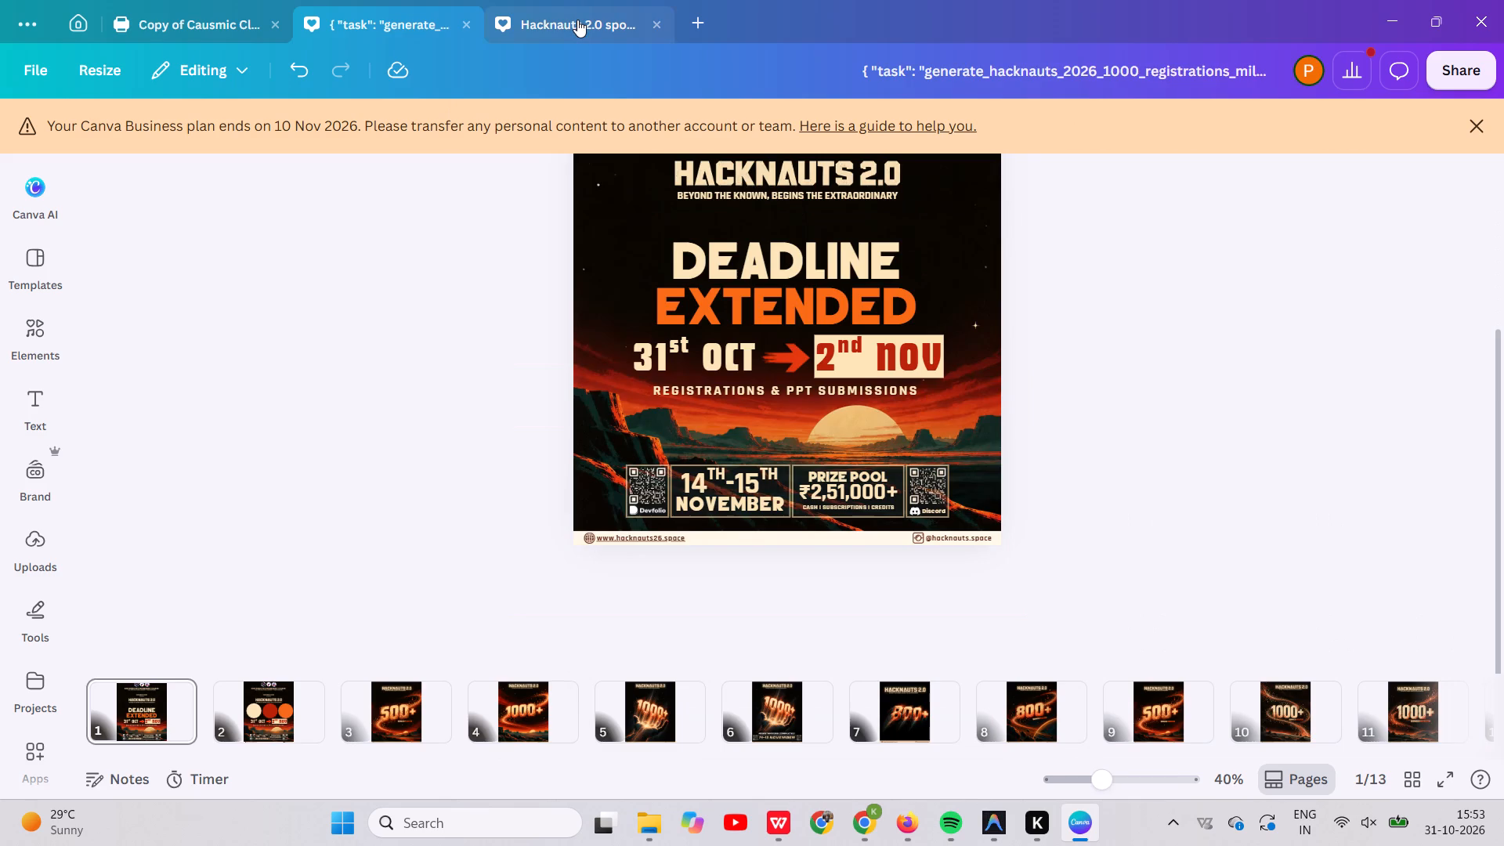
pyautogui.scroll(-1, 638, 480)
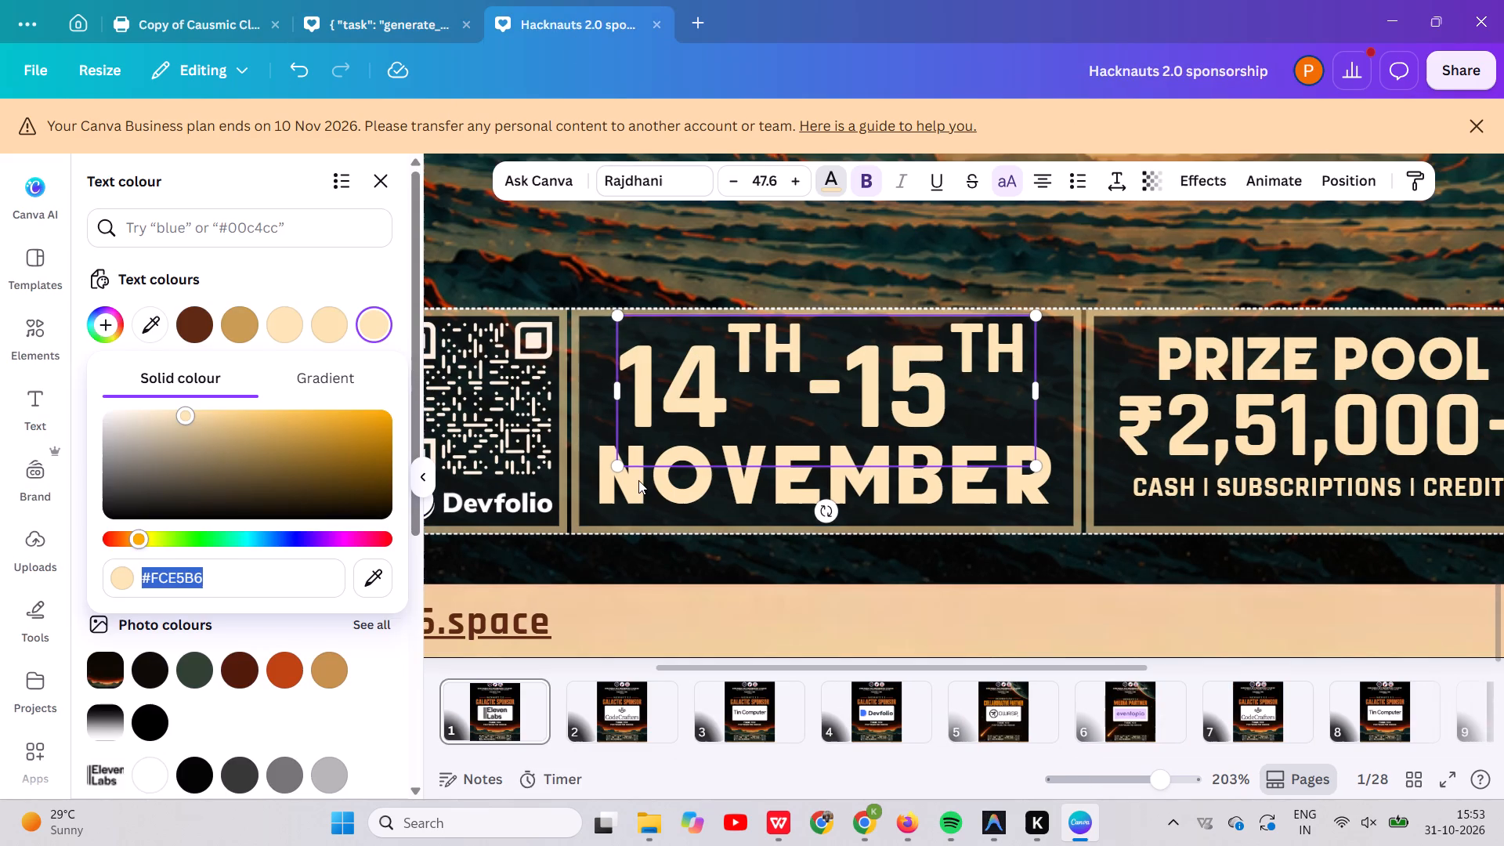
pyautogui.click(855, 646)
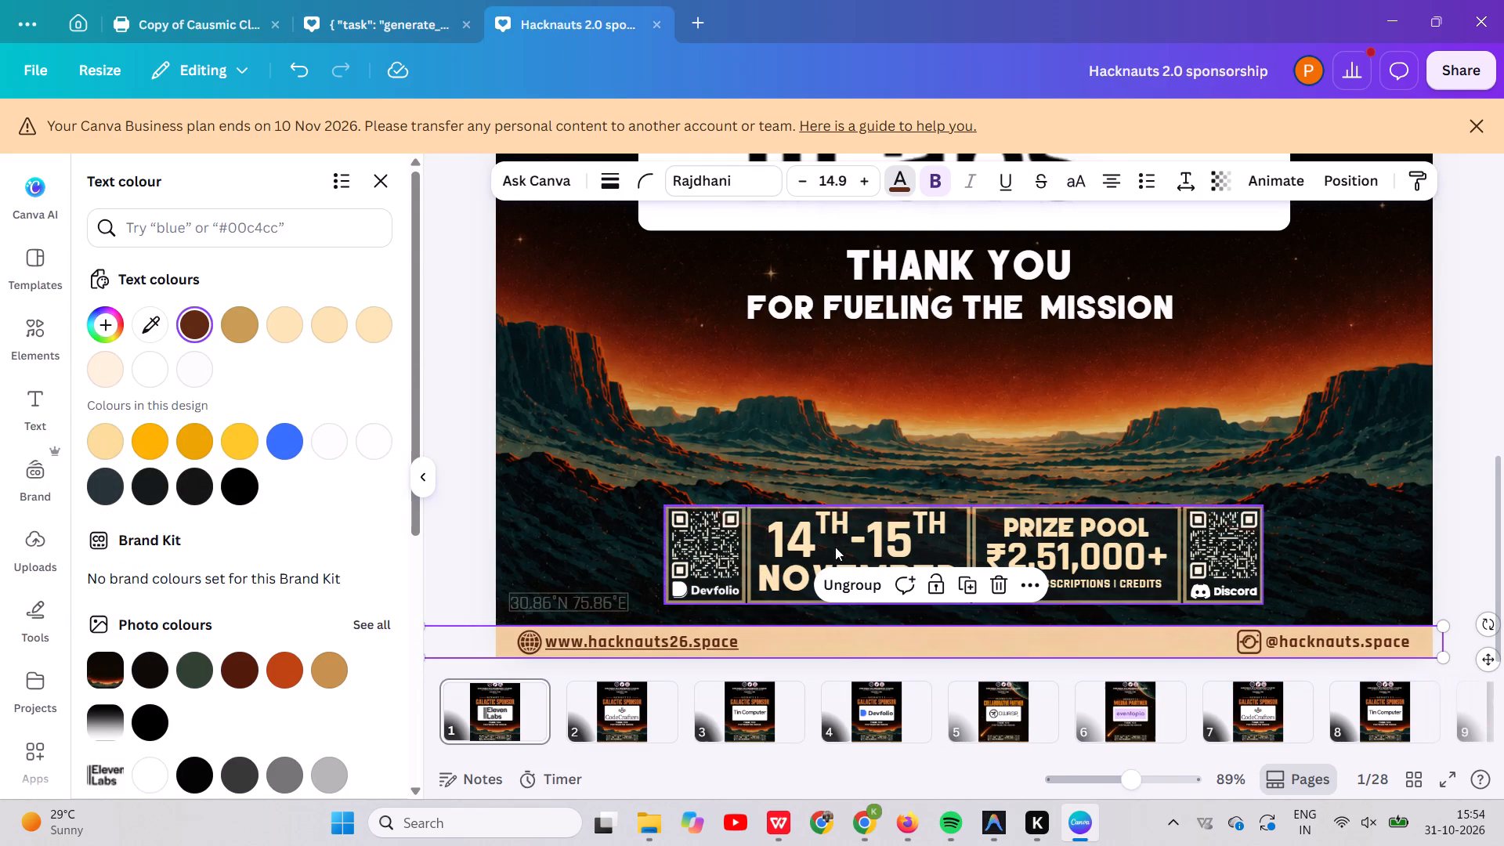
pyautogui.click(853, 585)
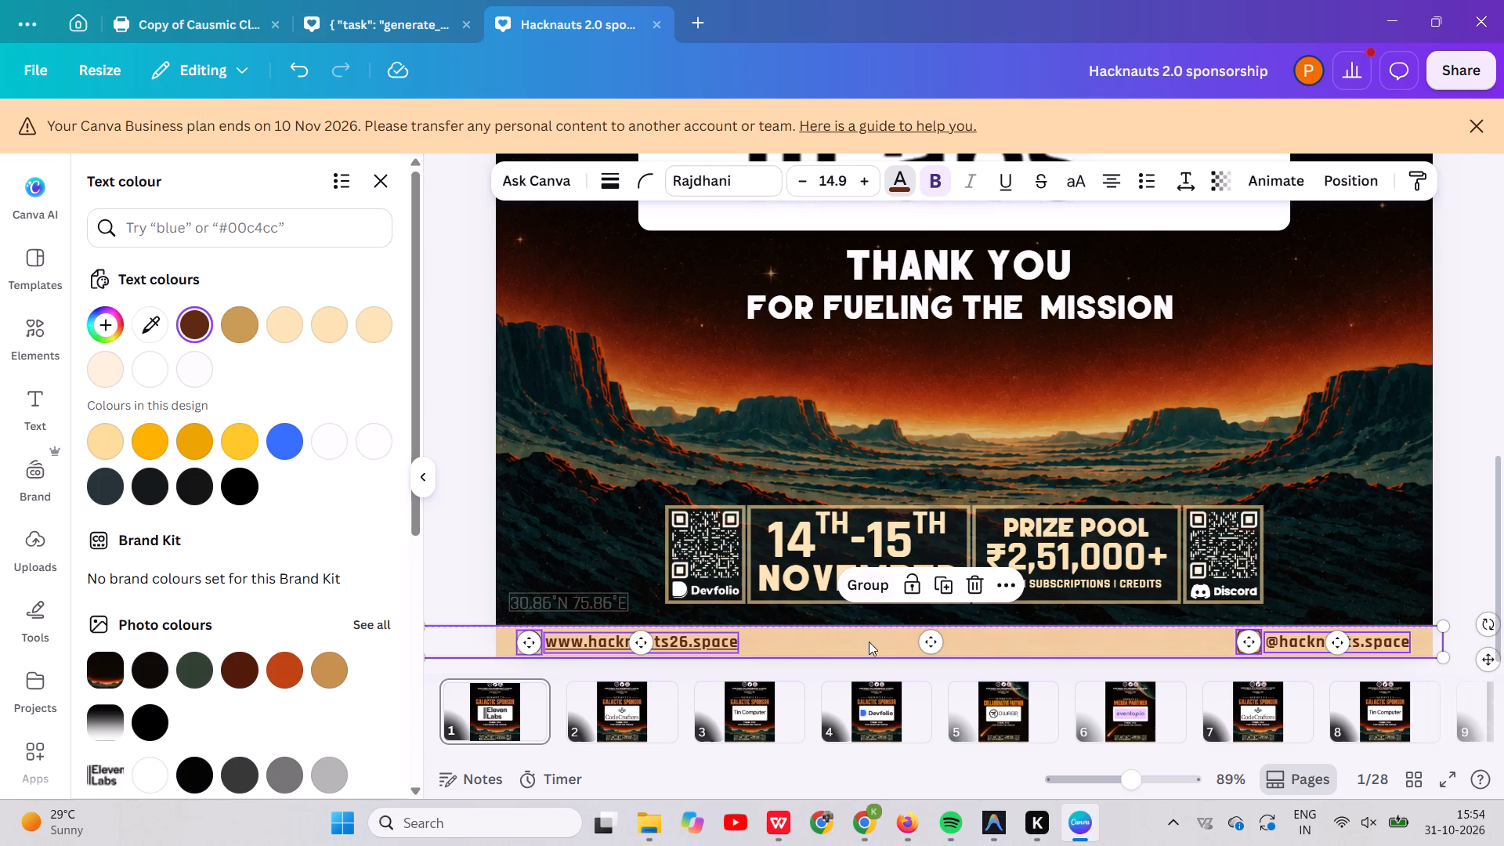
pyautogui.click(869, 642)
pyautogui.click(667, 469)
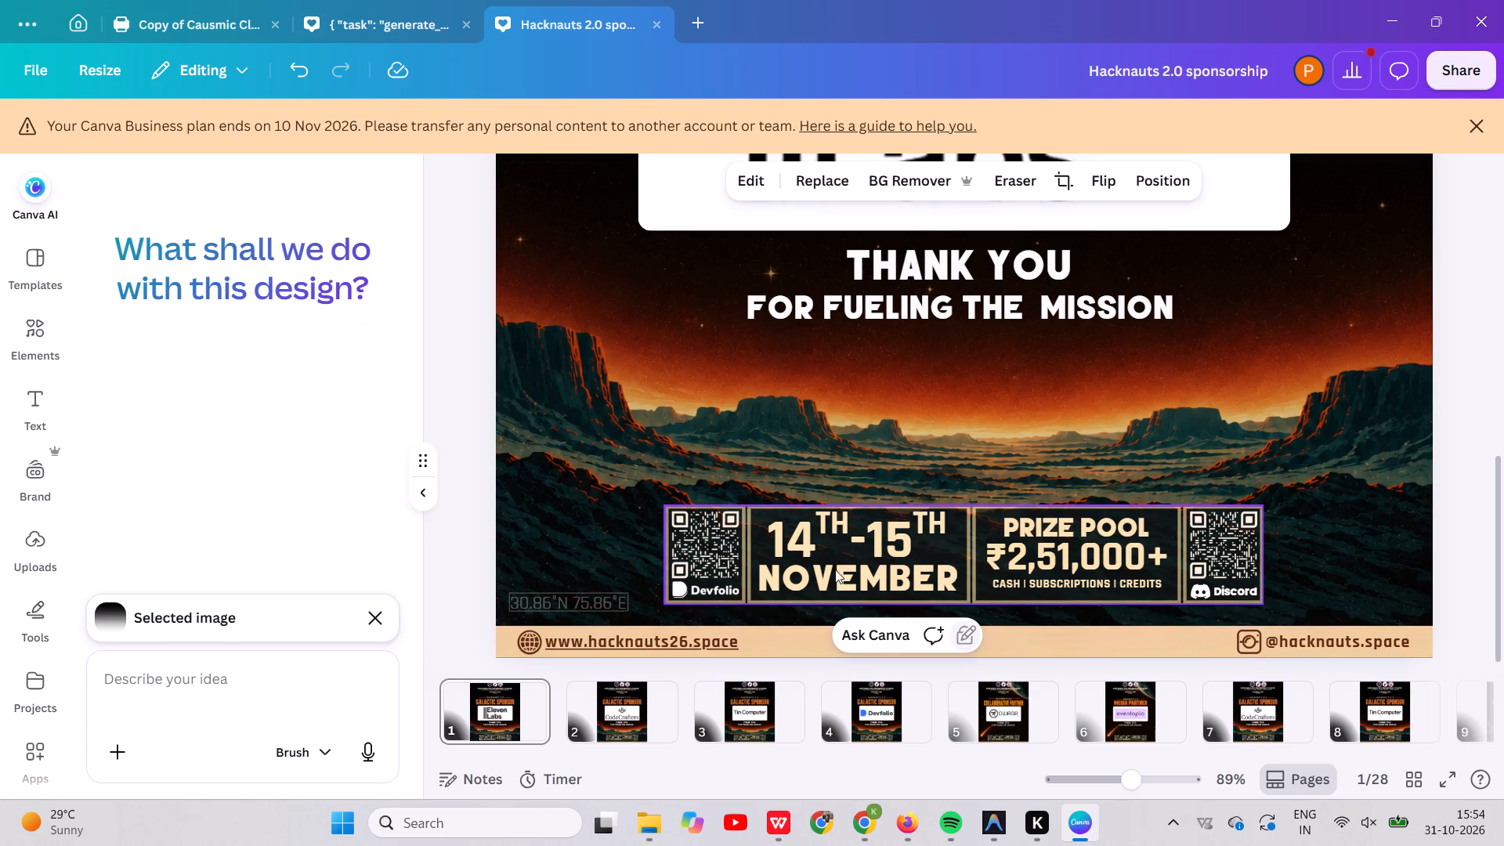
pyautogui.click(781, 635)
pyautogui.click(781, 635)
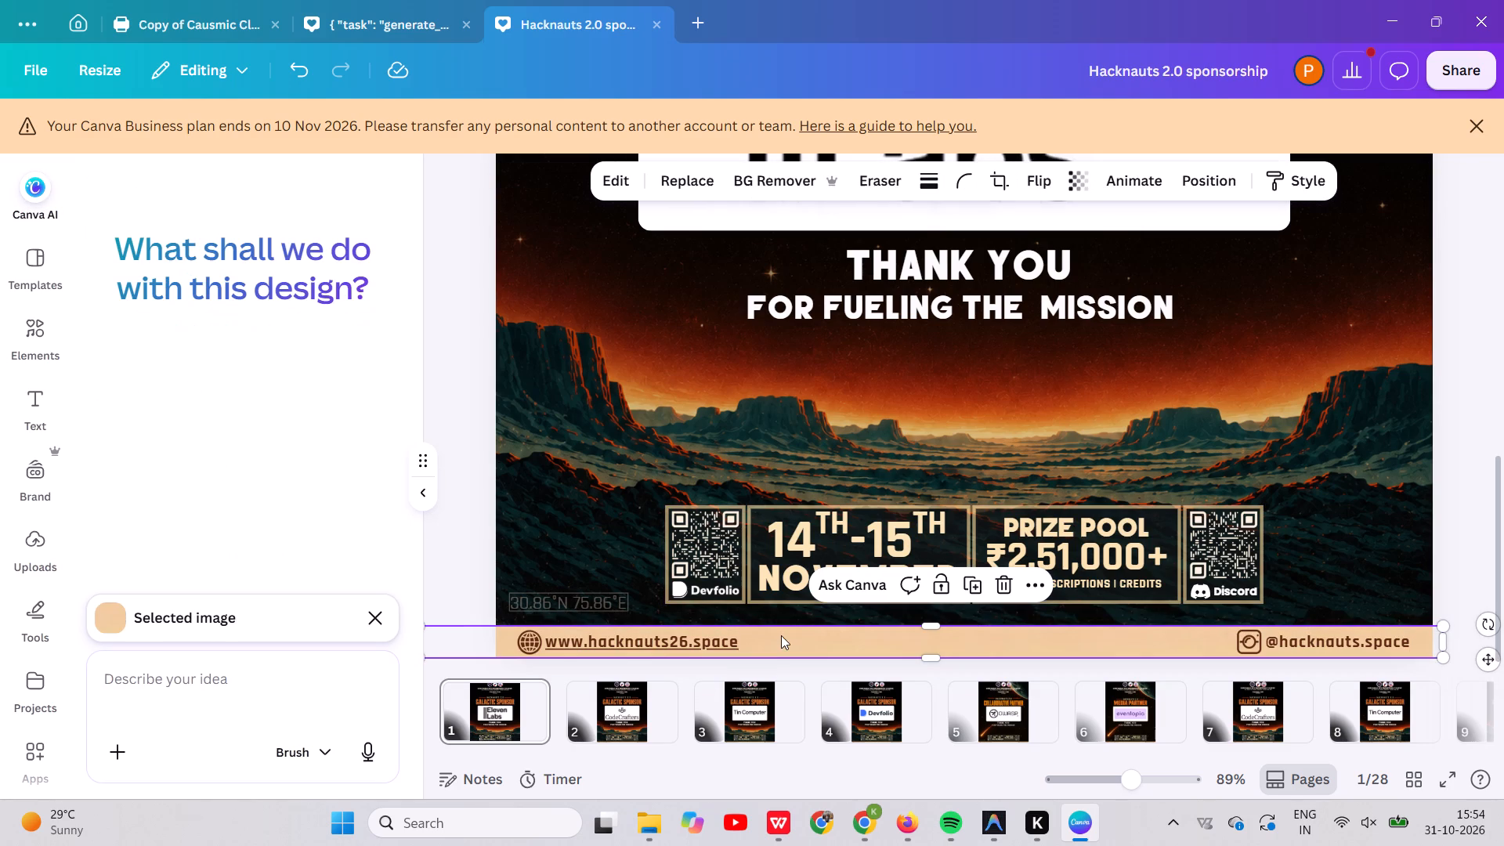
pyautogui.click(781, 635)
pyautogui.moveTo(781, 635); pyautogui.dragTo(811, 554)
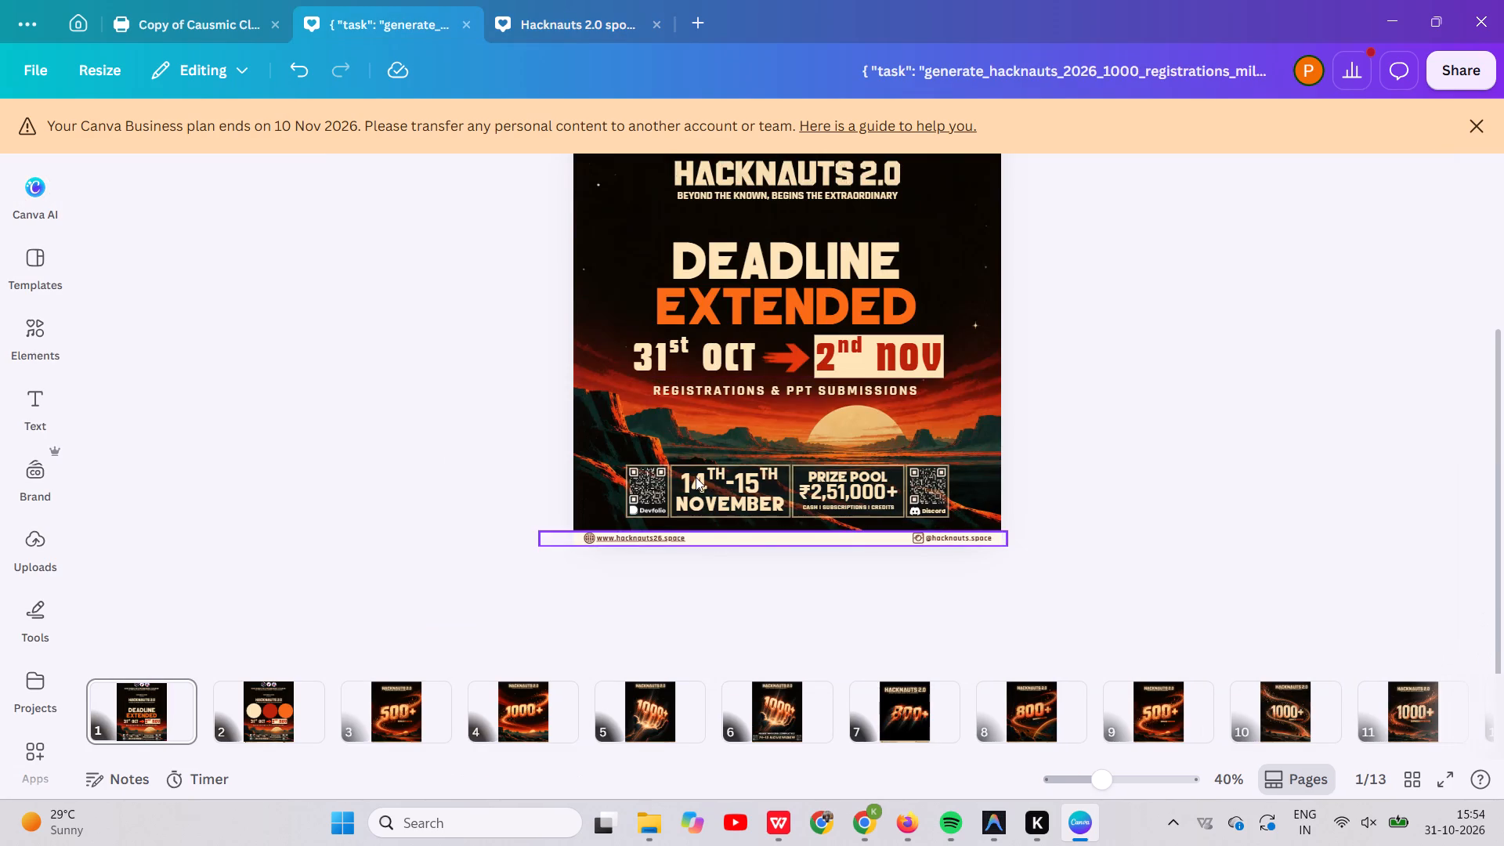
pyautogui.hotkey('ctrl', 'v')
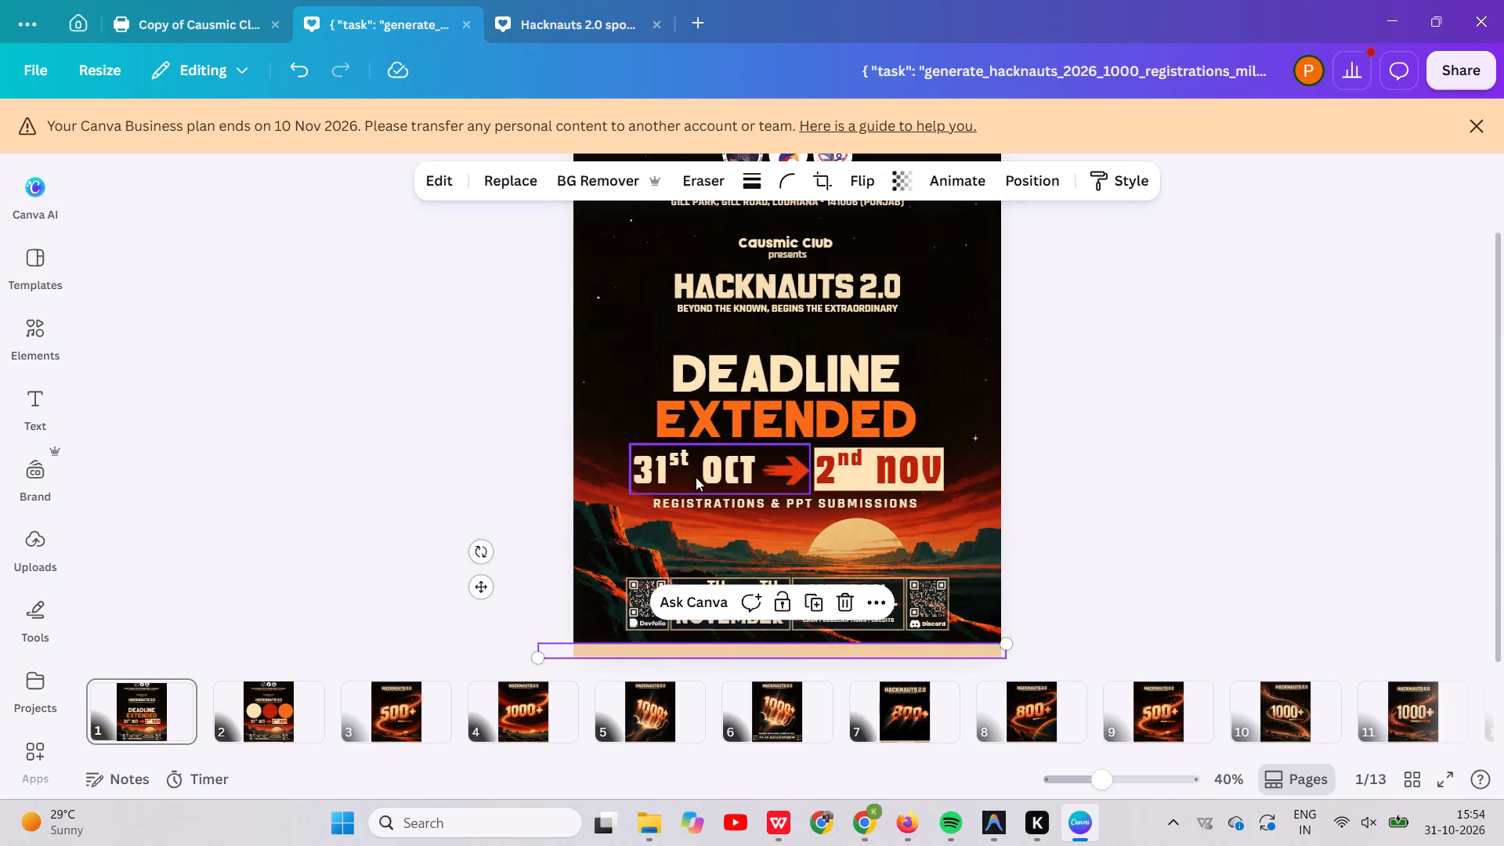
# Reorder the pasted tan footer bar so it lies behind the footer's text and icons but in front of the old bar.
pyautogui.scroll(-1, 696, 477)
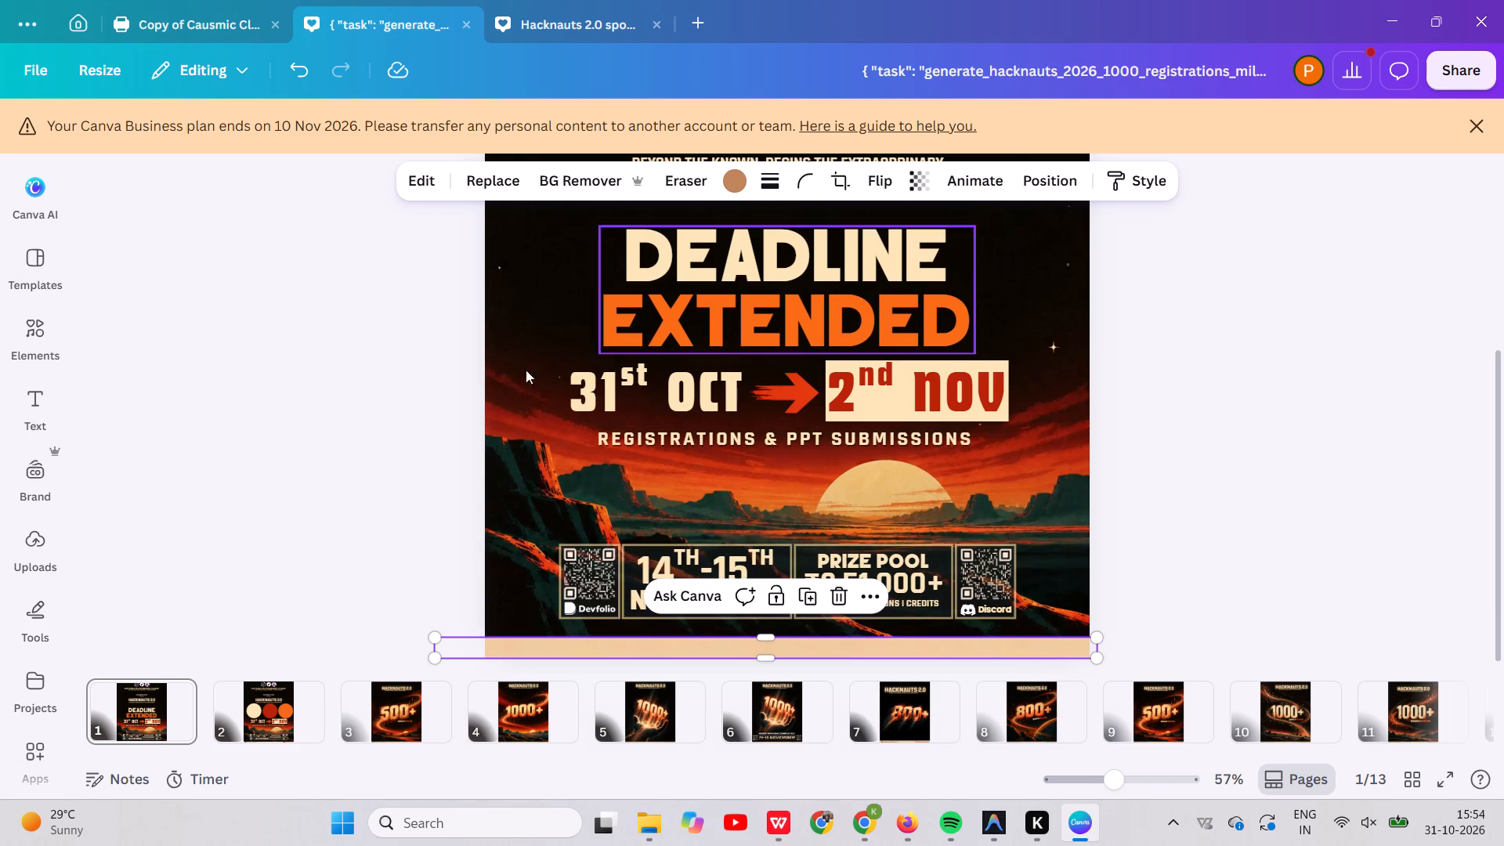
pyautogui.scroll(-1, 391, 479)
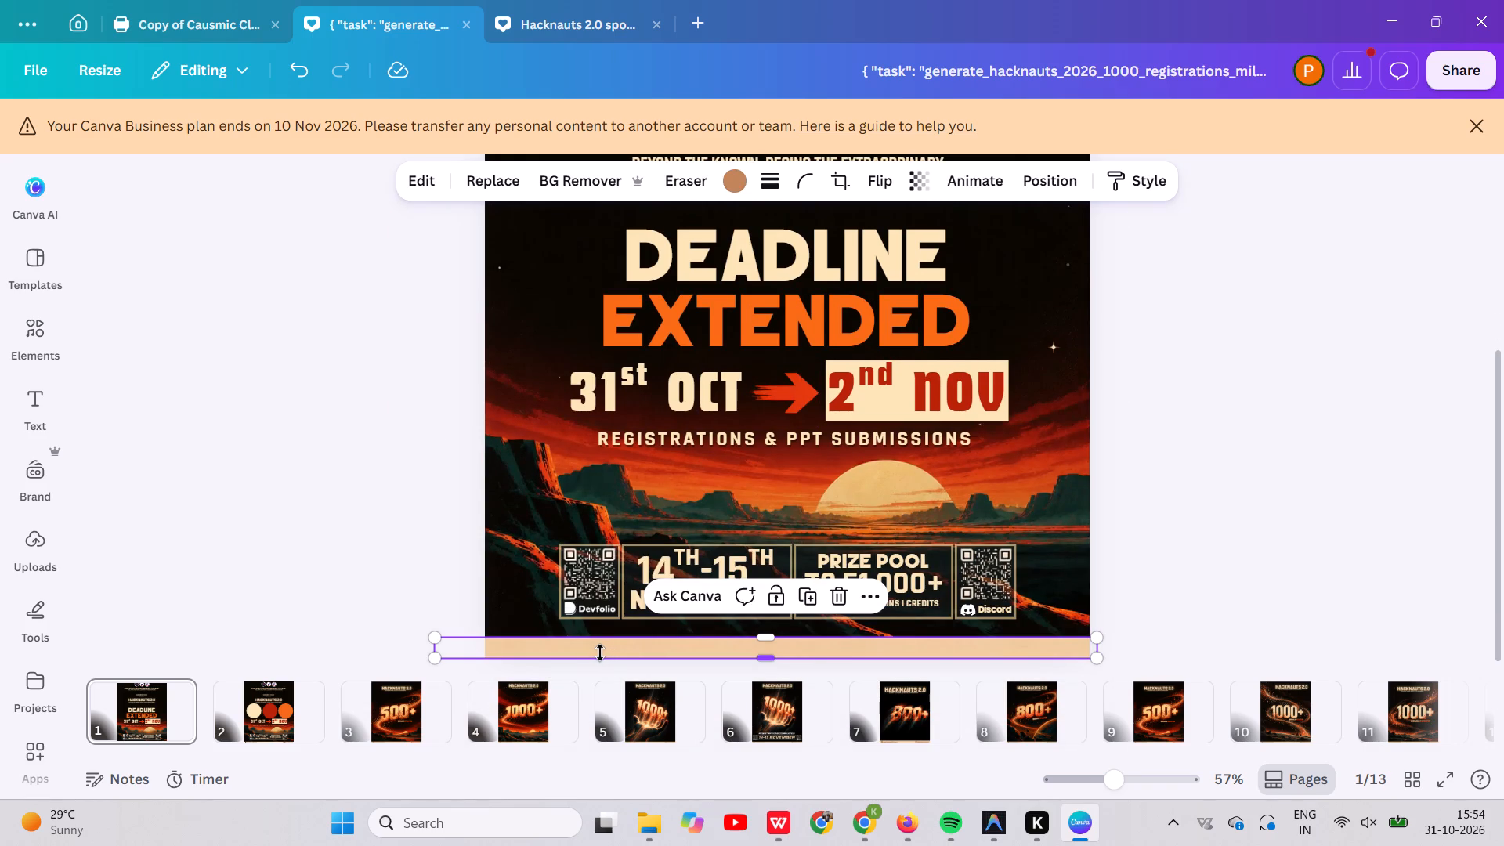
pyautogui.rightClick(600, 653)
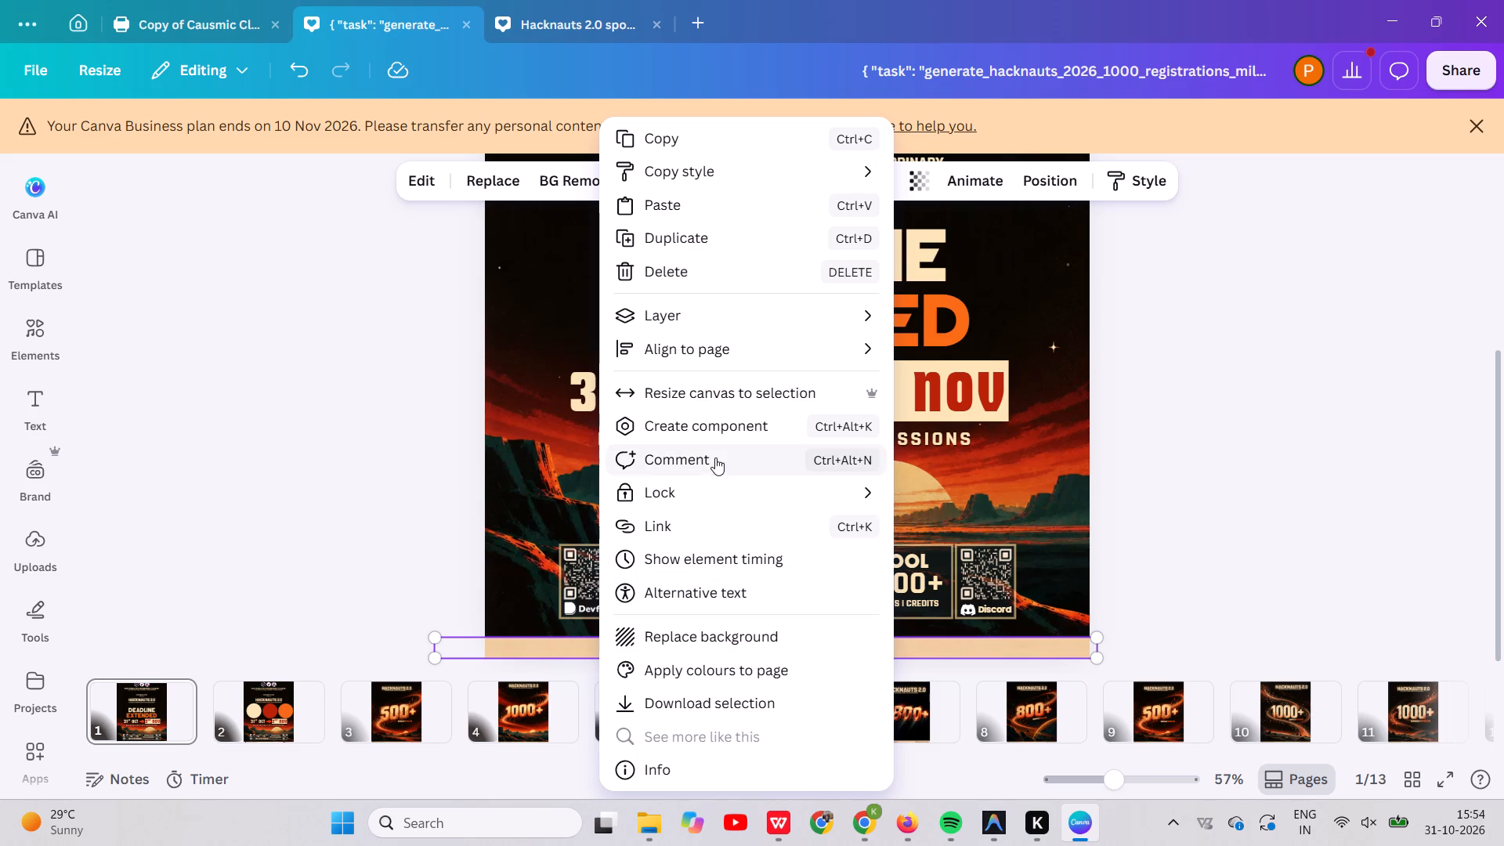
pyautogui.click(710, 316)
pyautogui.click(984, 386)
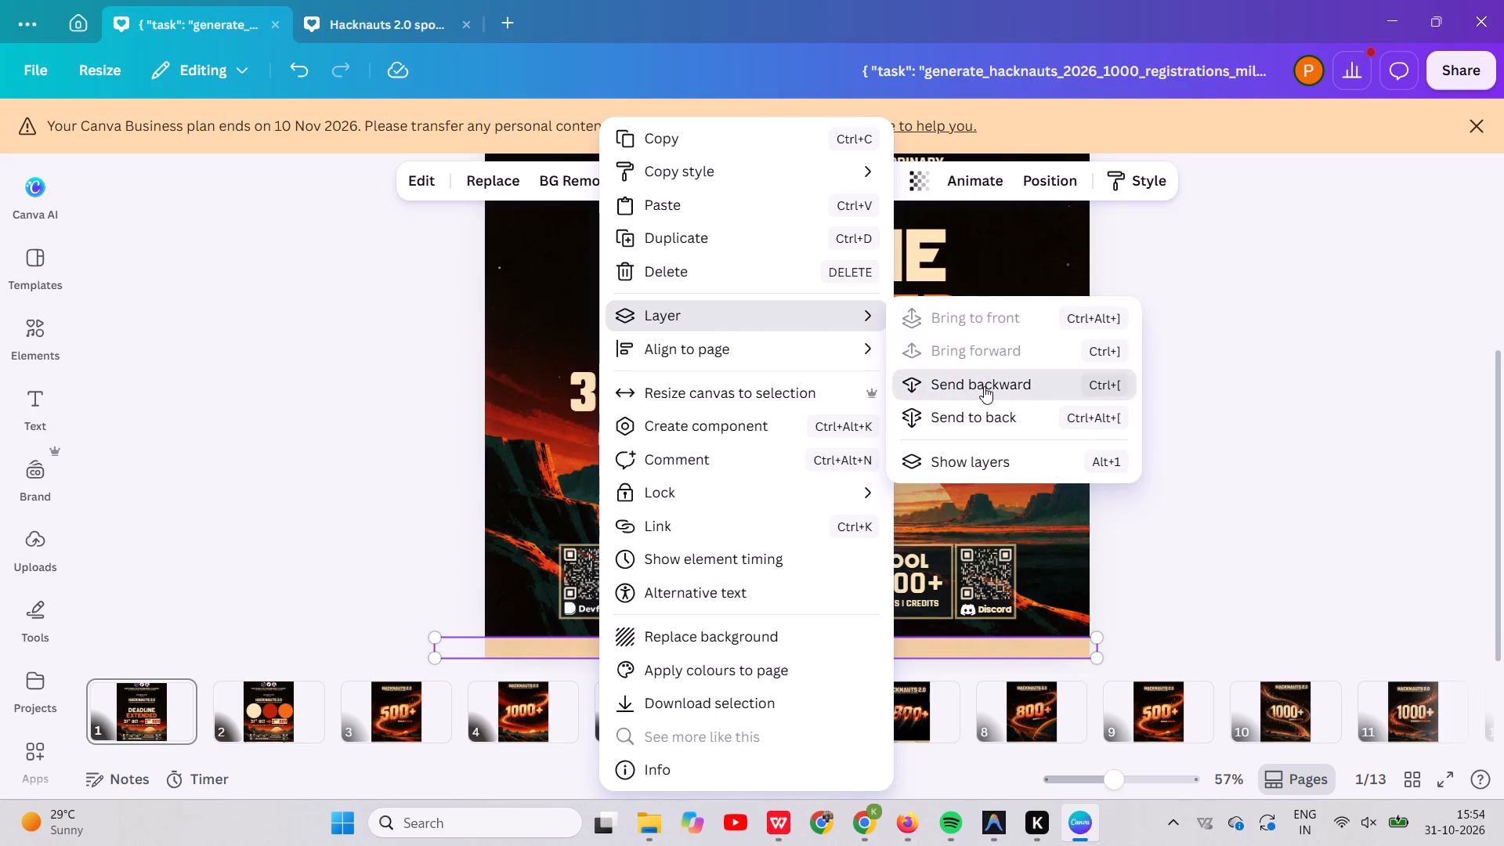
pyautogui.click(984, 386)
pyautogui.click(984, 386)
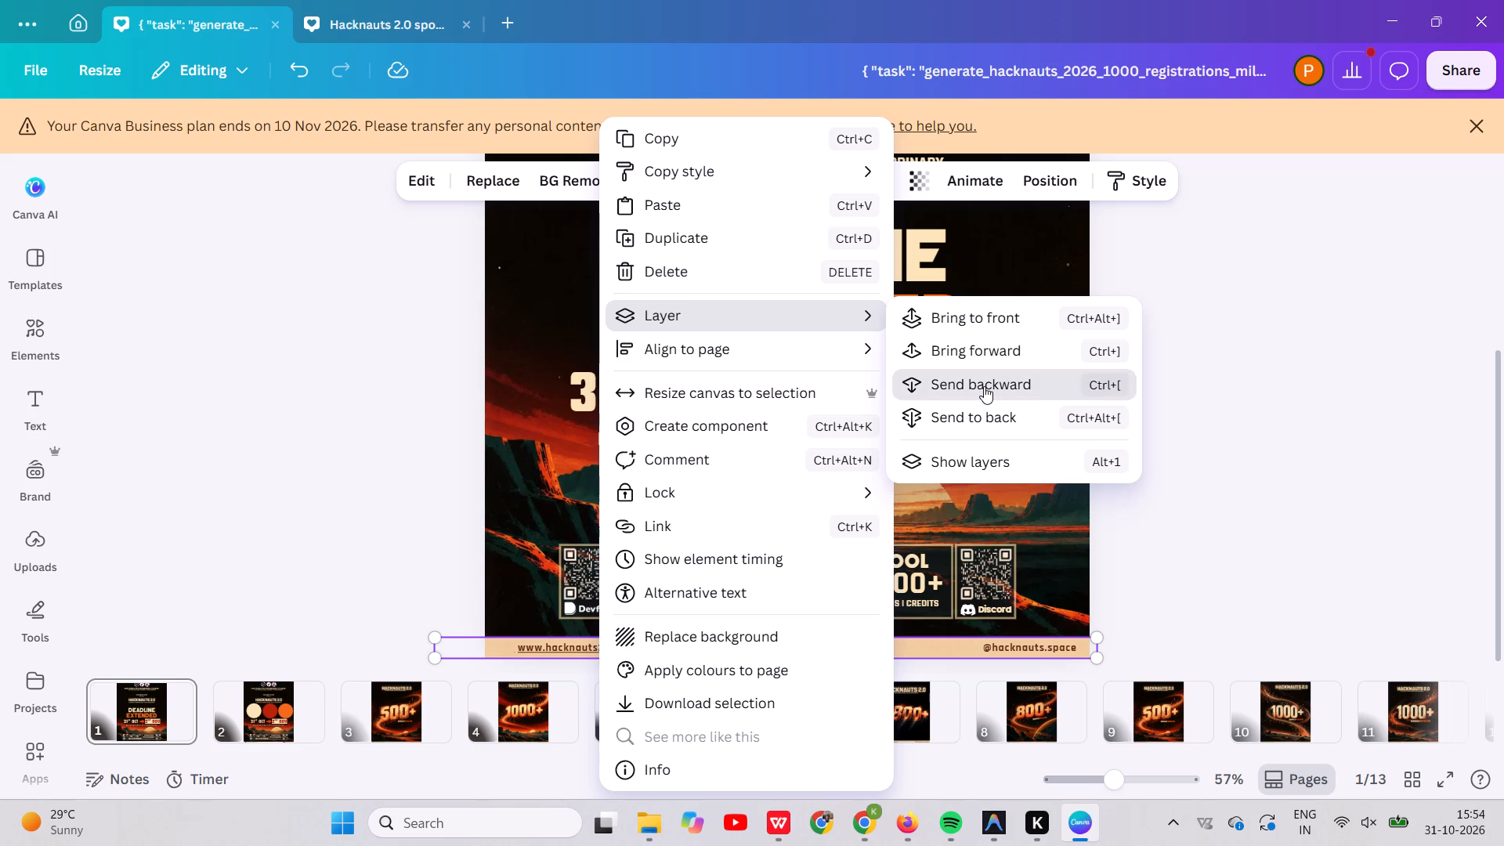
pyautogui.click(984, 386)
pyautogui.click(984, 386)
pyautogui.click(984, 386)
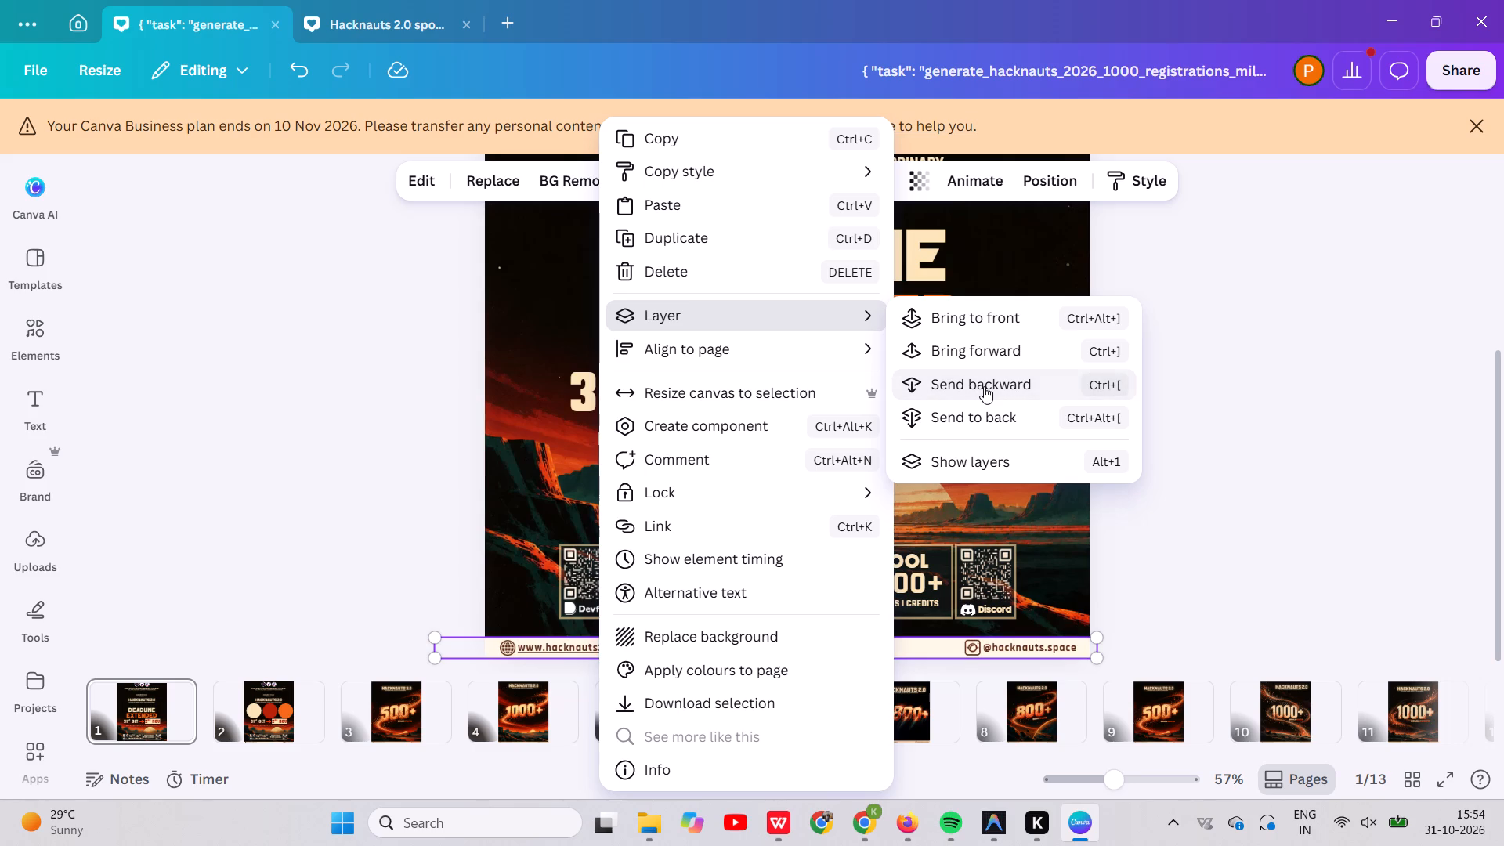
pyautogui.click(987, 348)
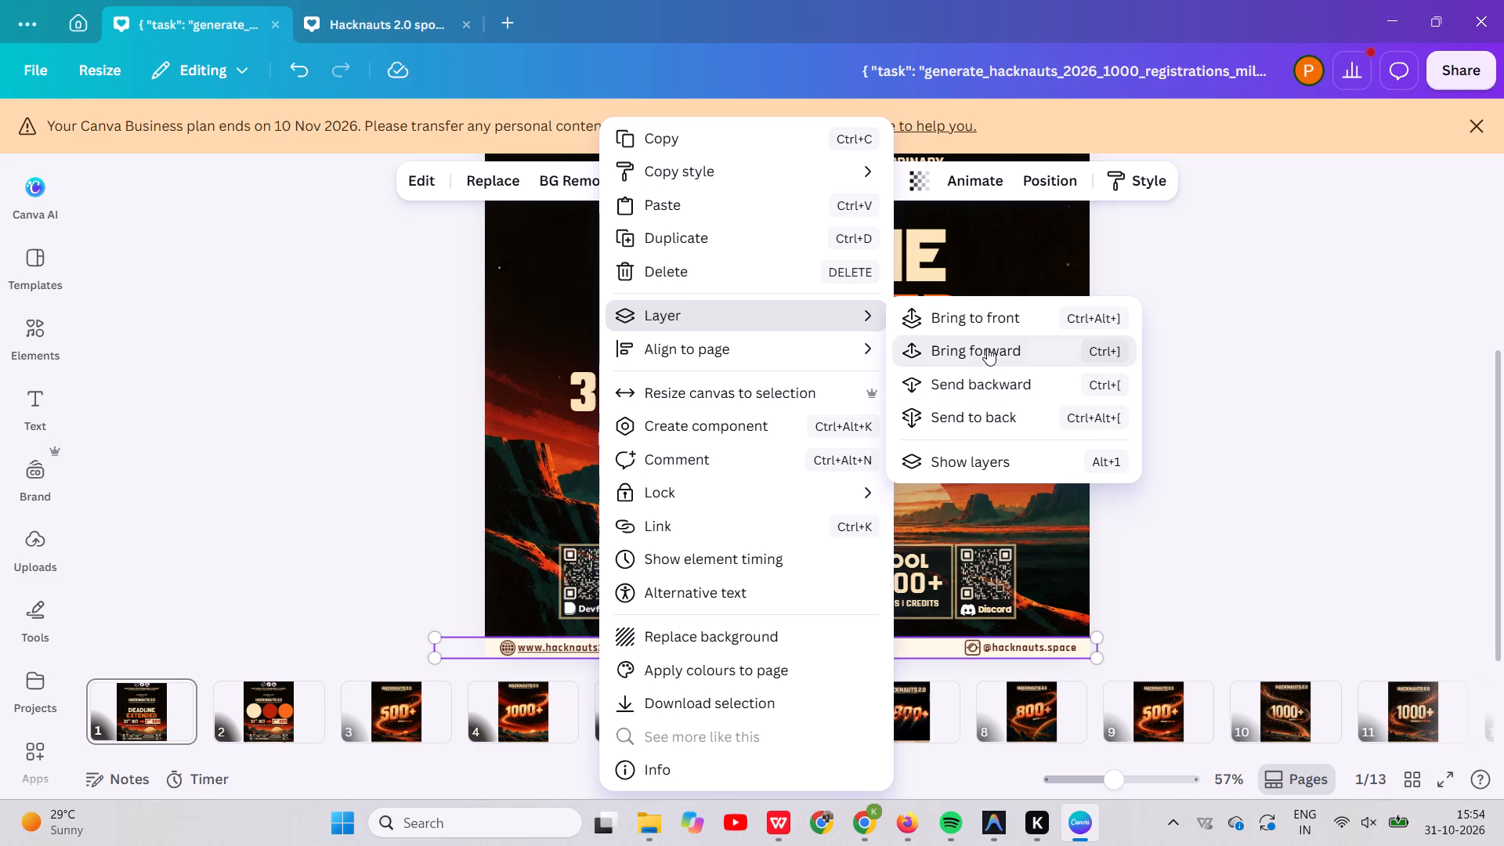
pyautogui.click(987, 348)
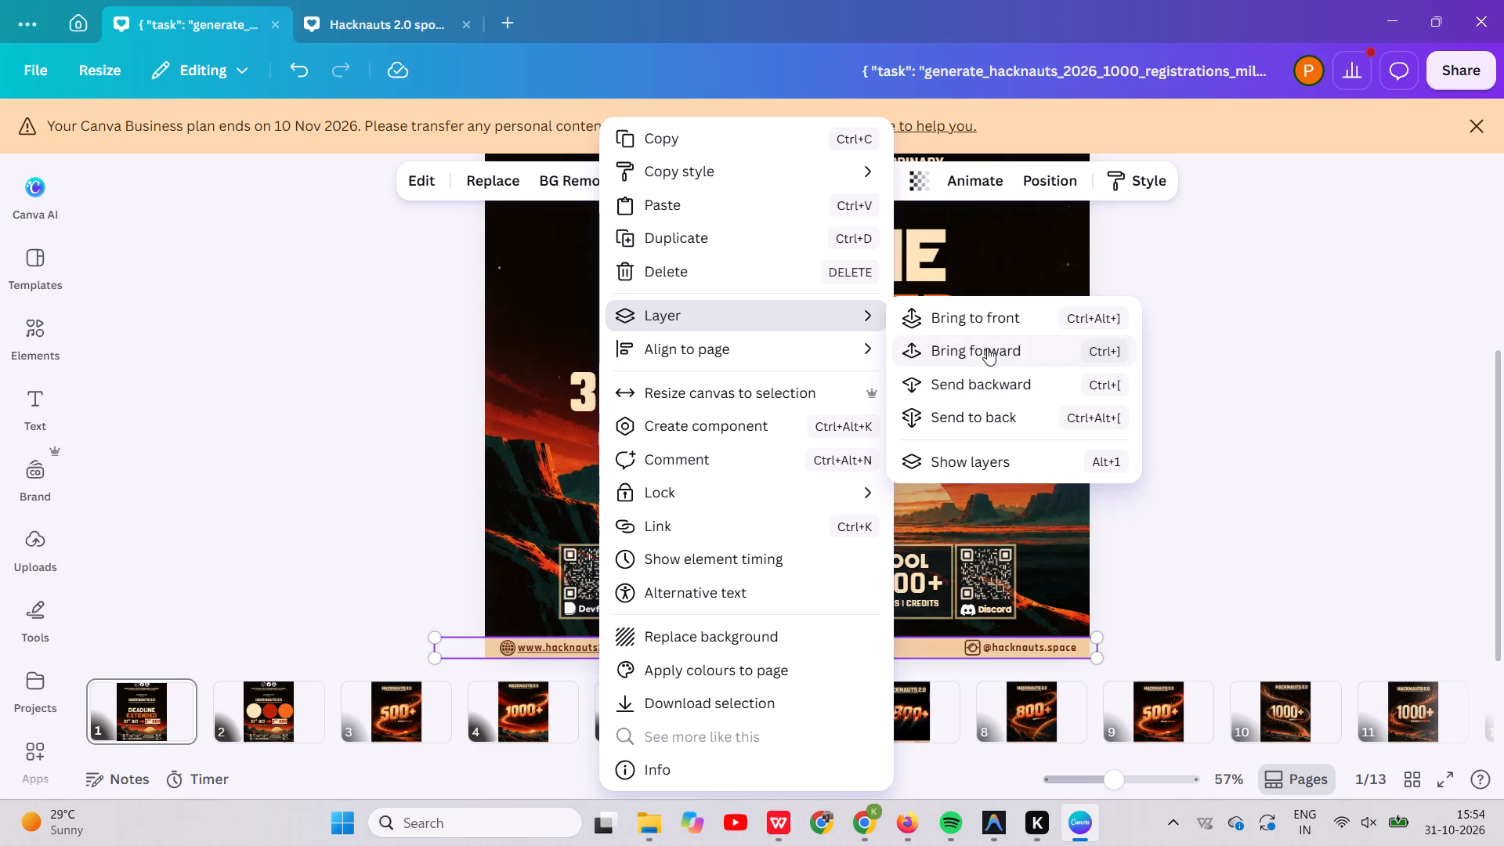
pyautogui.click(1336, 506)
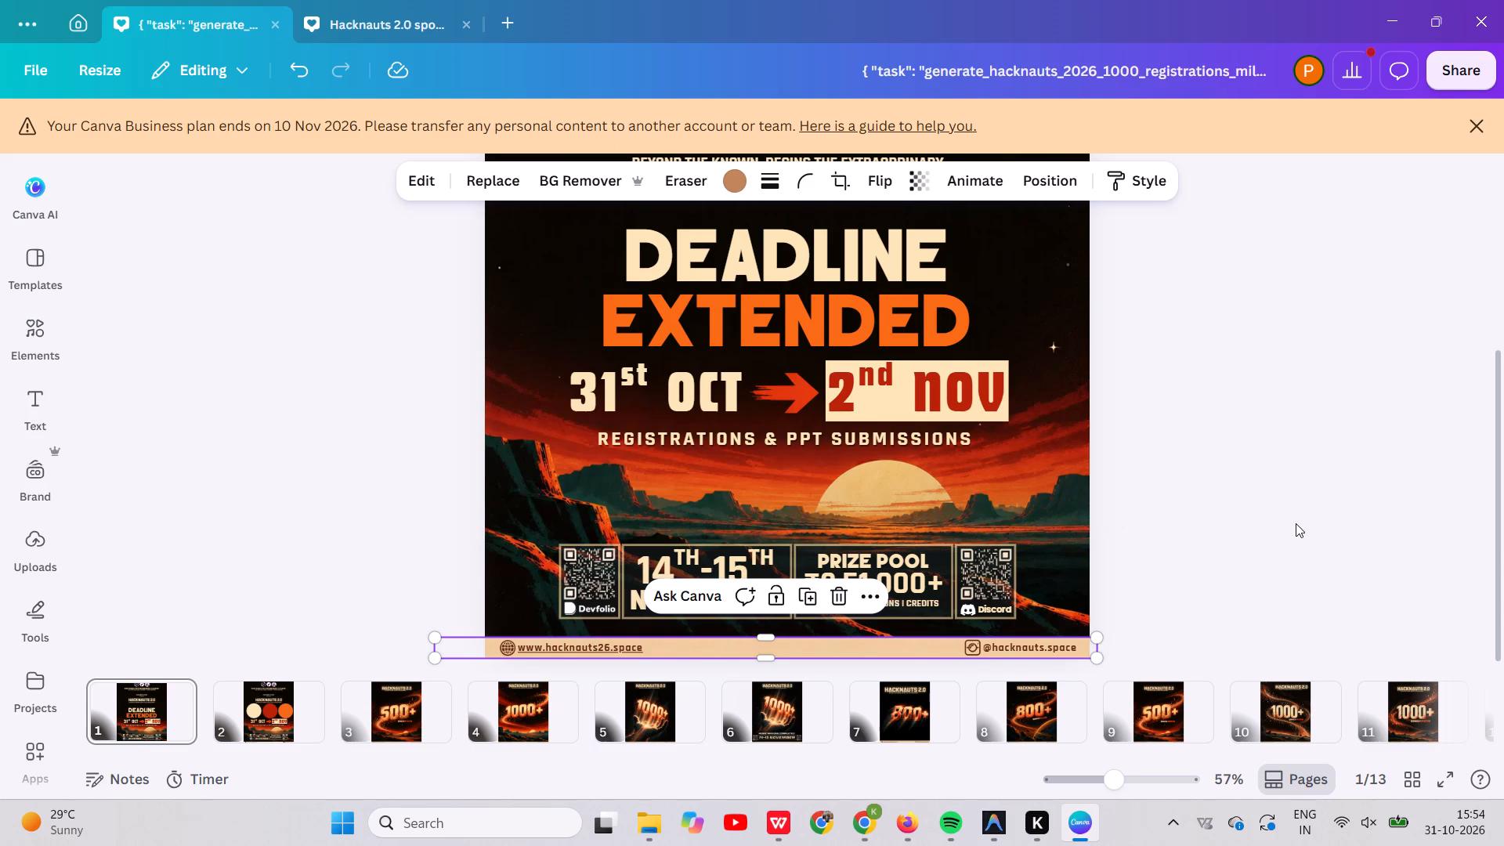
pyautogui.click(1296, 523)
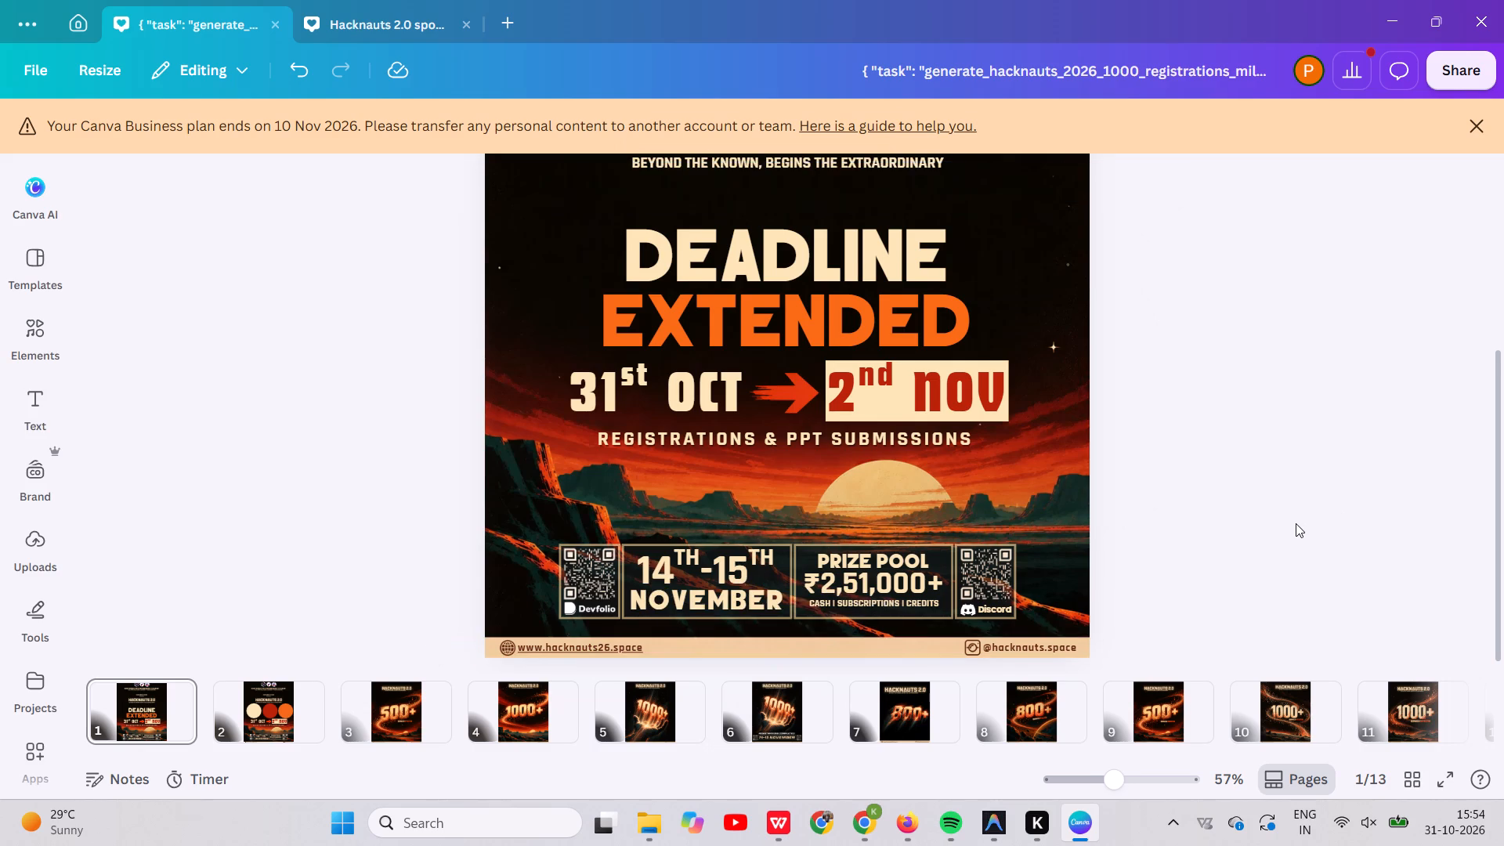
# Compare the recoloured event details row and footer on page 1 with those on page 2.
pyautogui.scroll(-1, 1296, 523)
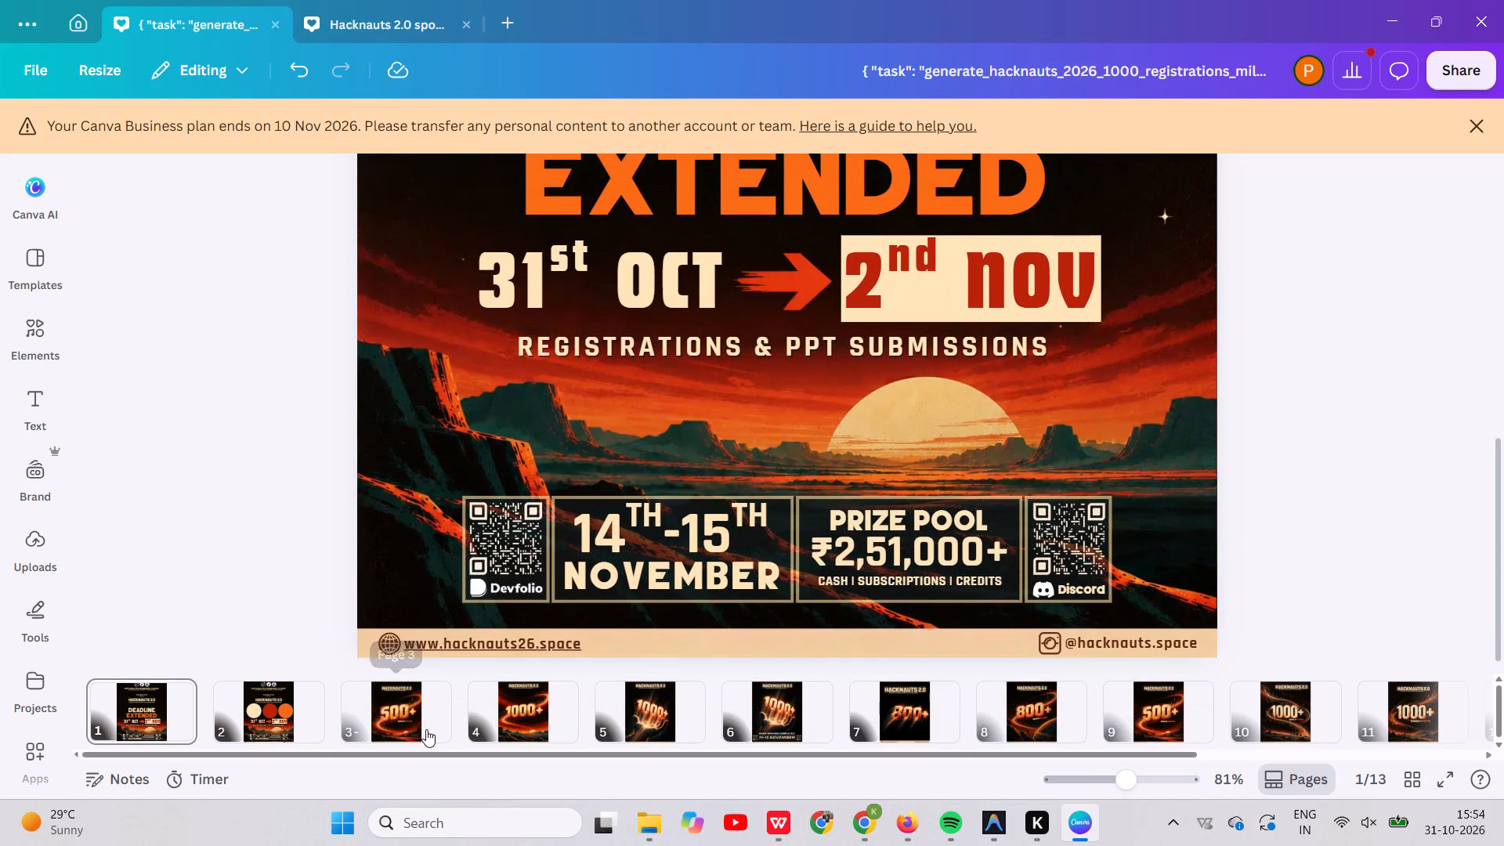
pyautogui.press('Right')
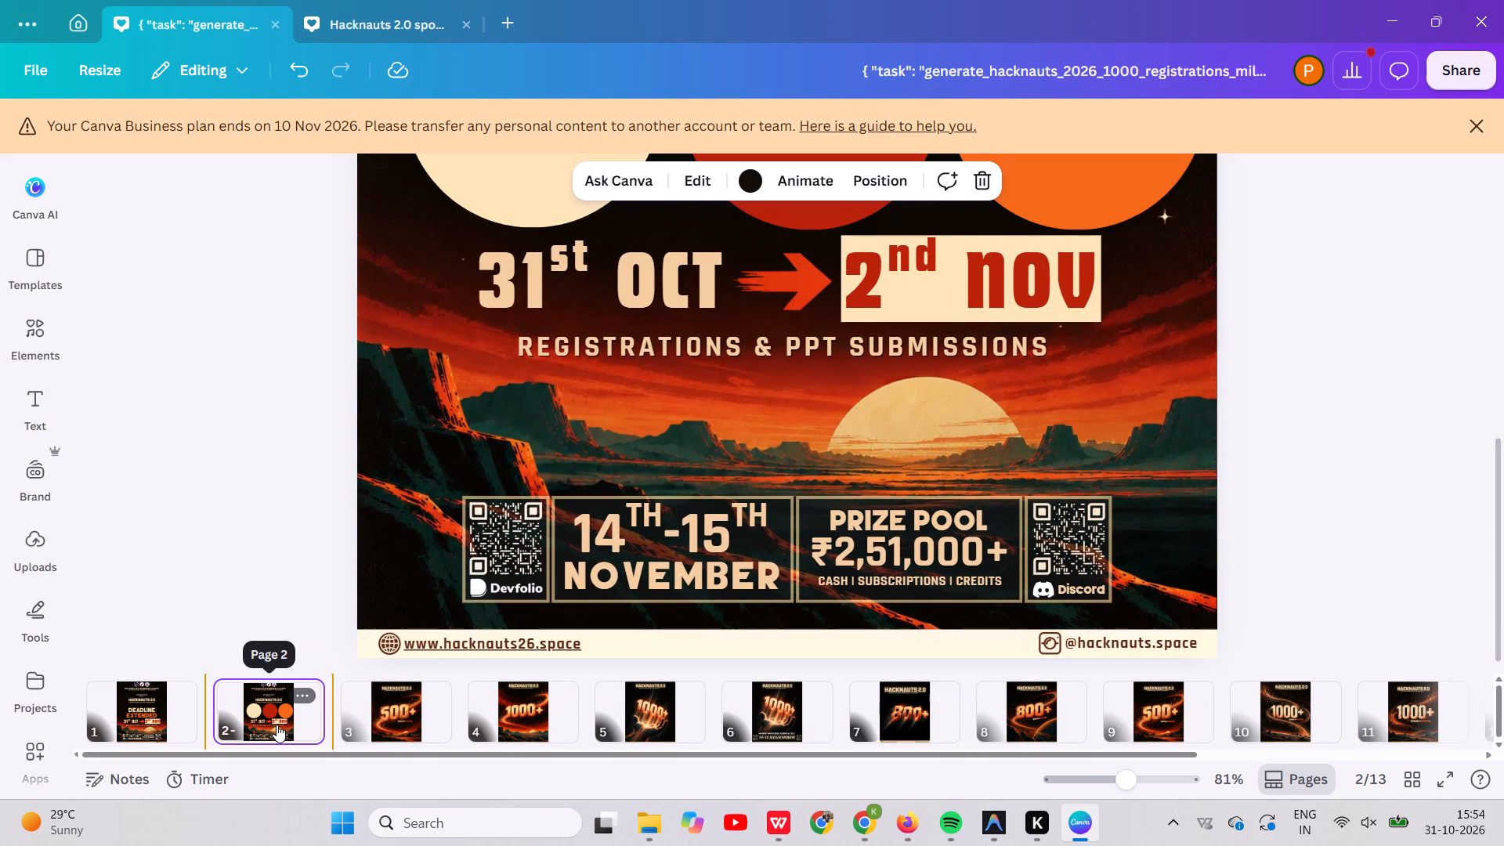
pyautogui.press('Left')
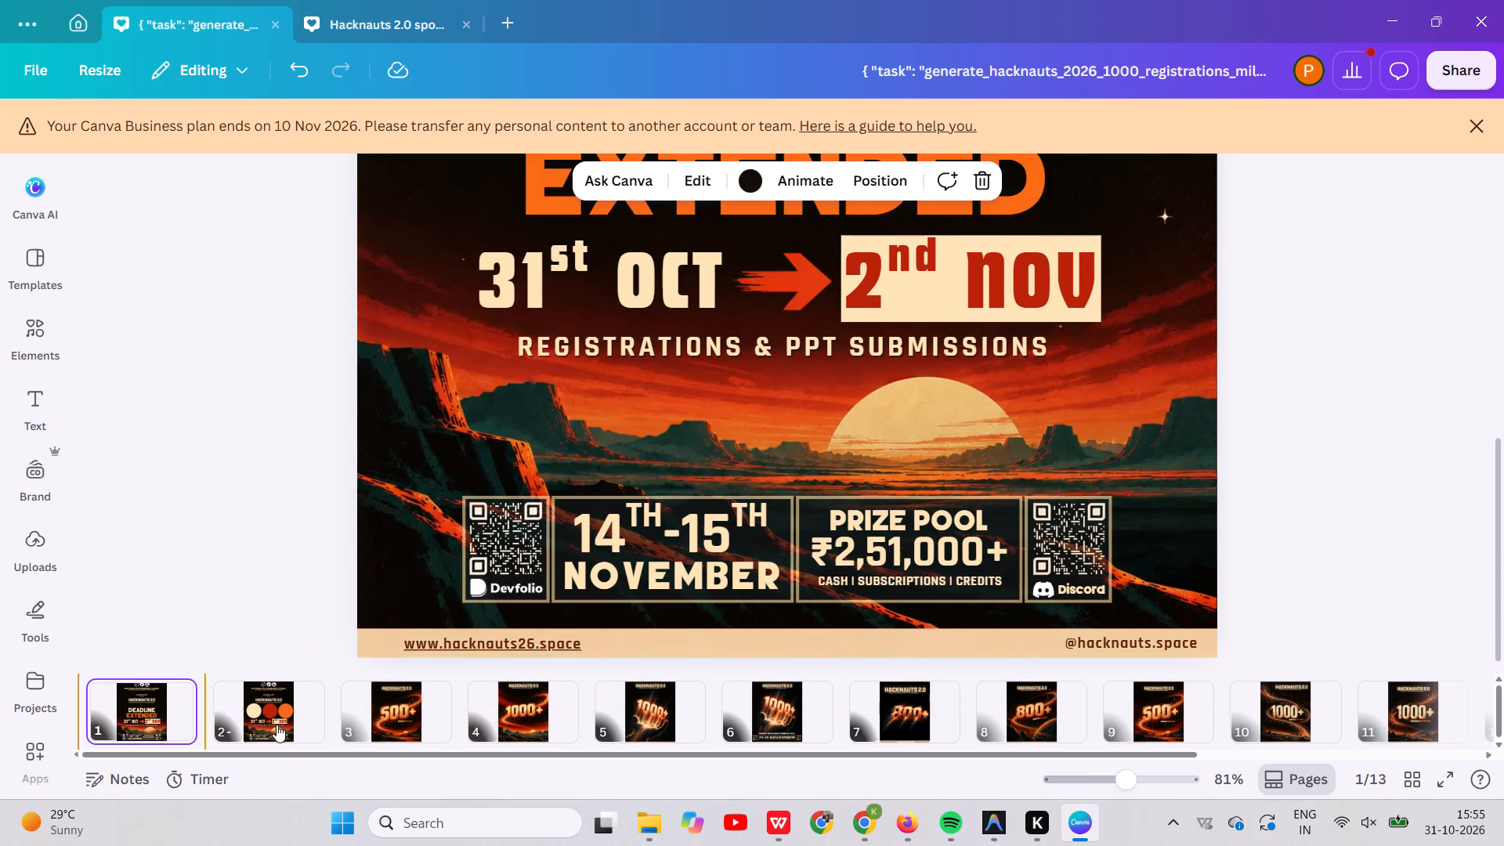
pyautogui.press('Right')
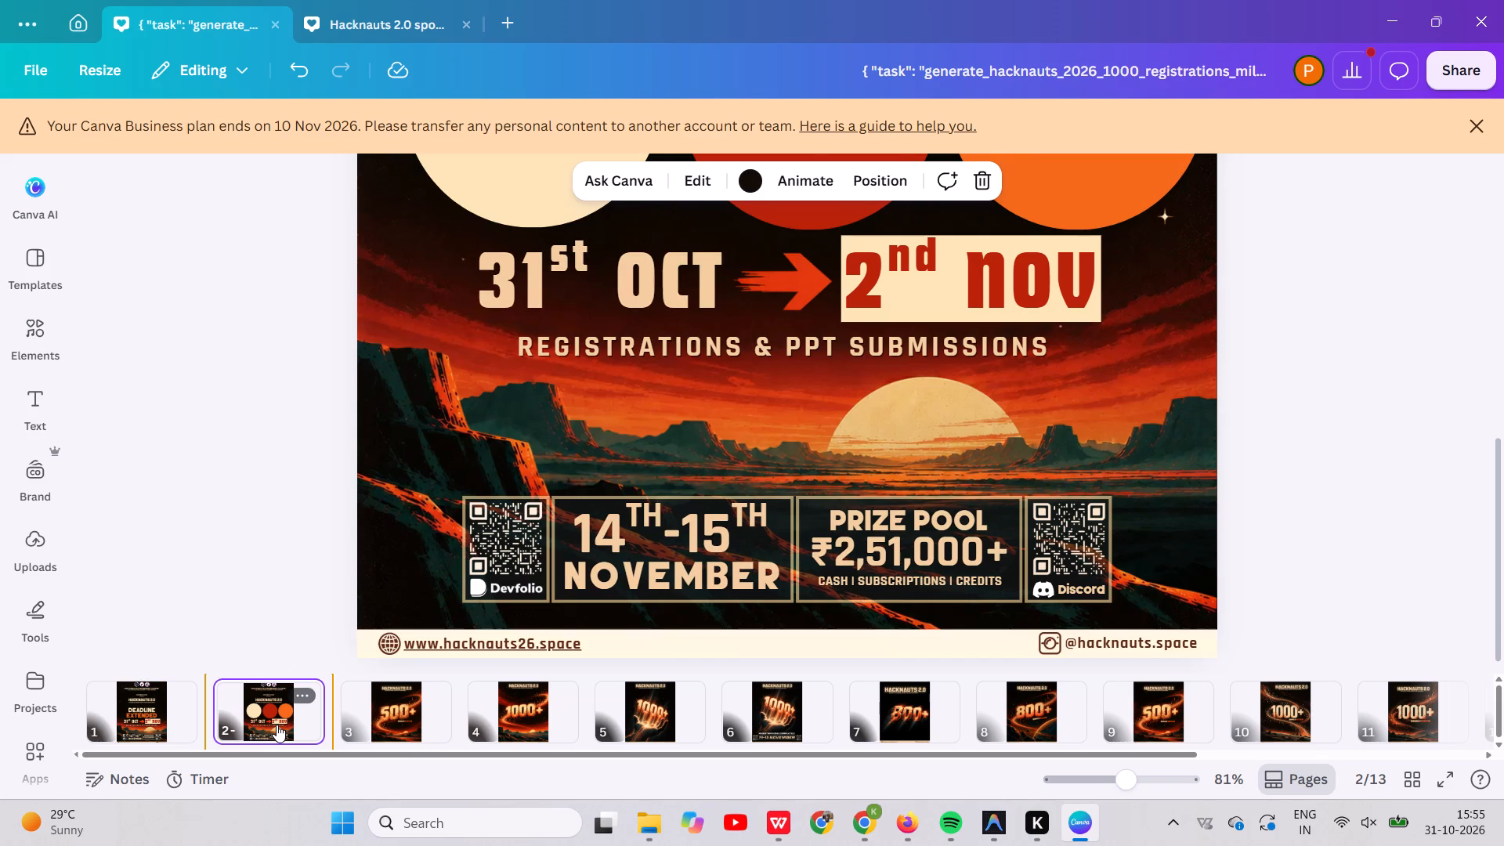
pyautogui.press('Left')
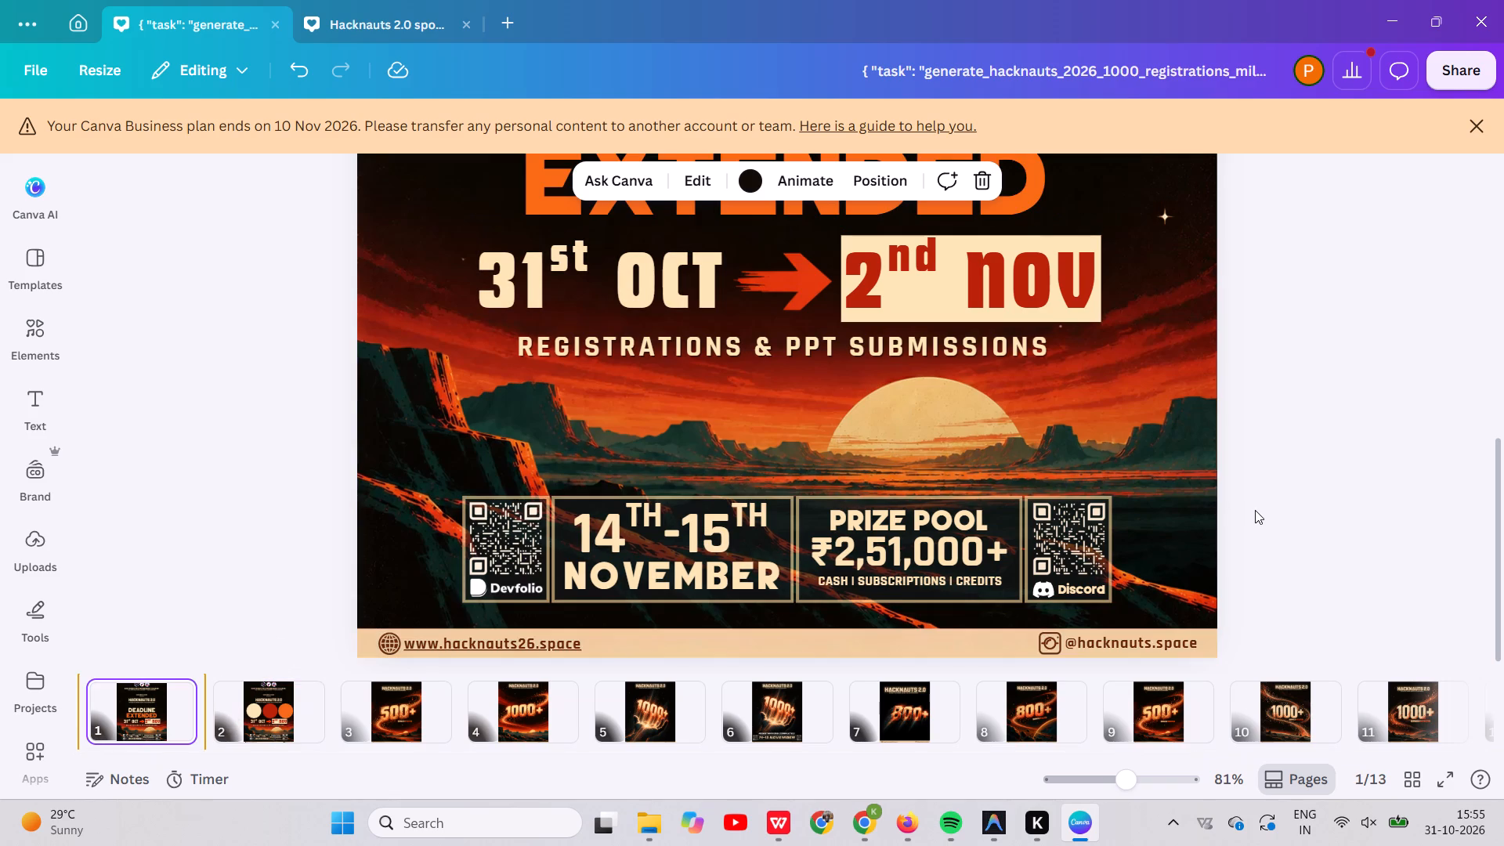
pyautogui.click(1325, 507)
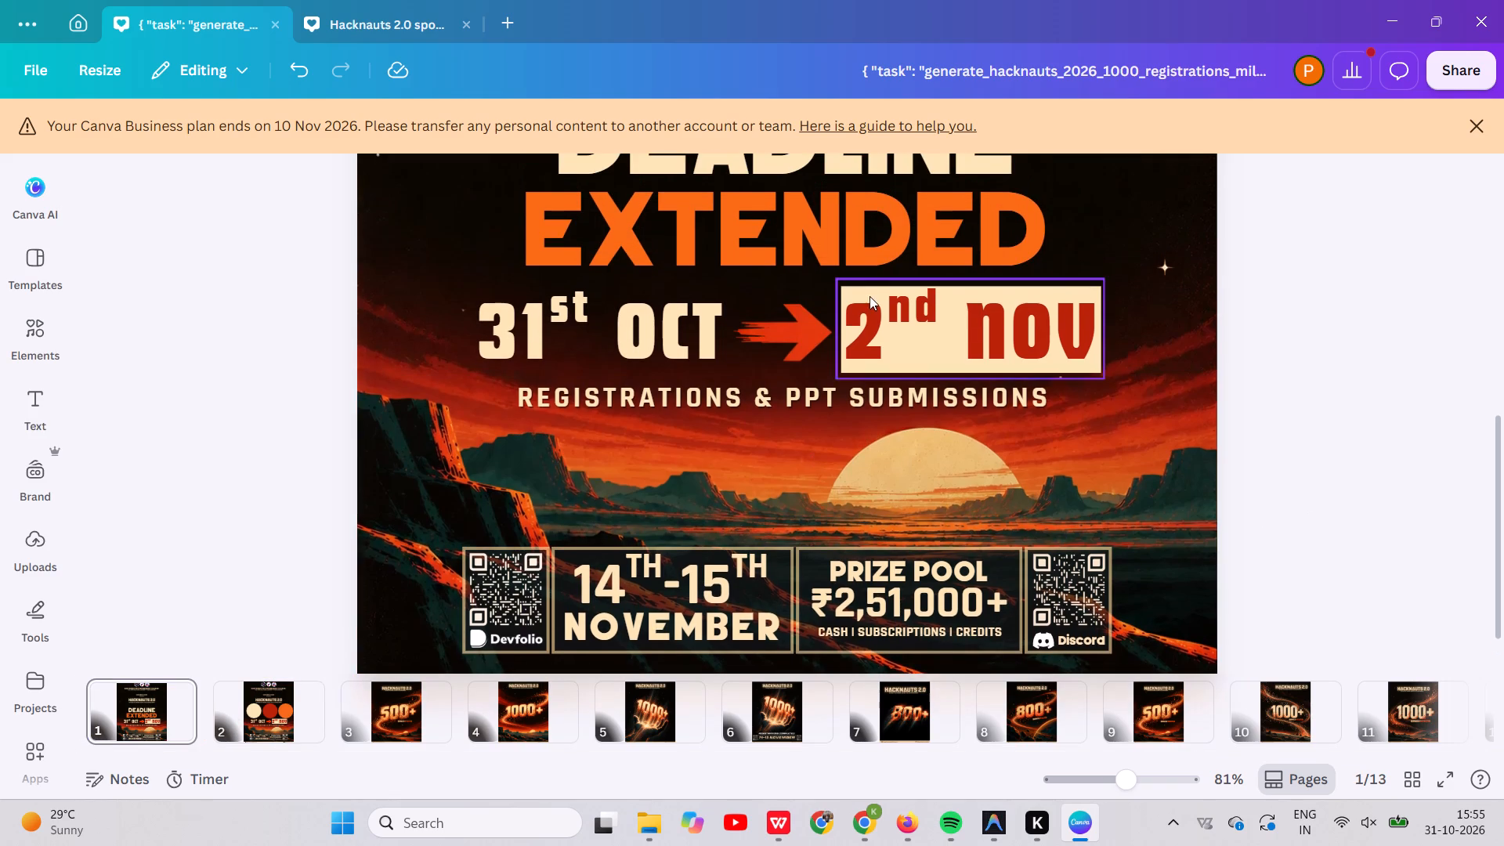
# Change the text colour of the "REGISTRATIONS & PPT SUBMISSIONS" line on page 1 to white.
pyautogui.doubleClick(804, 413)
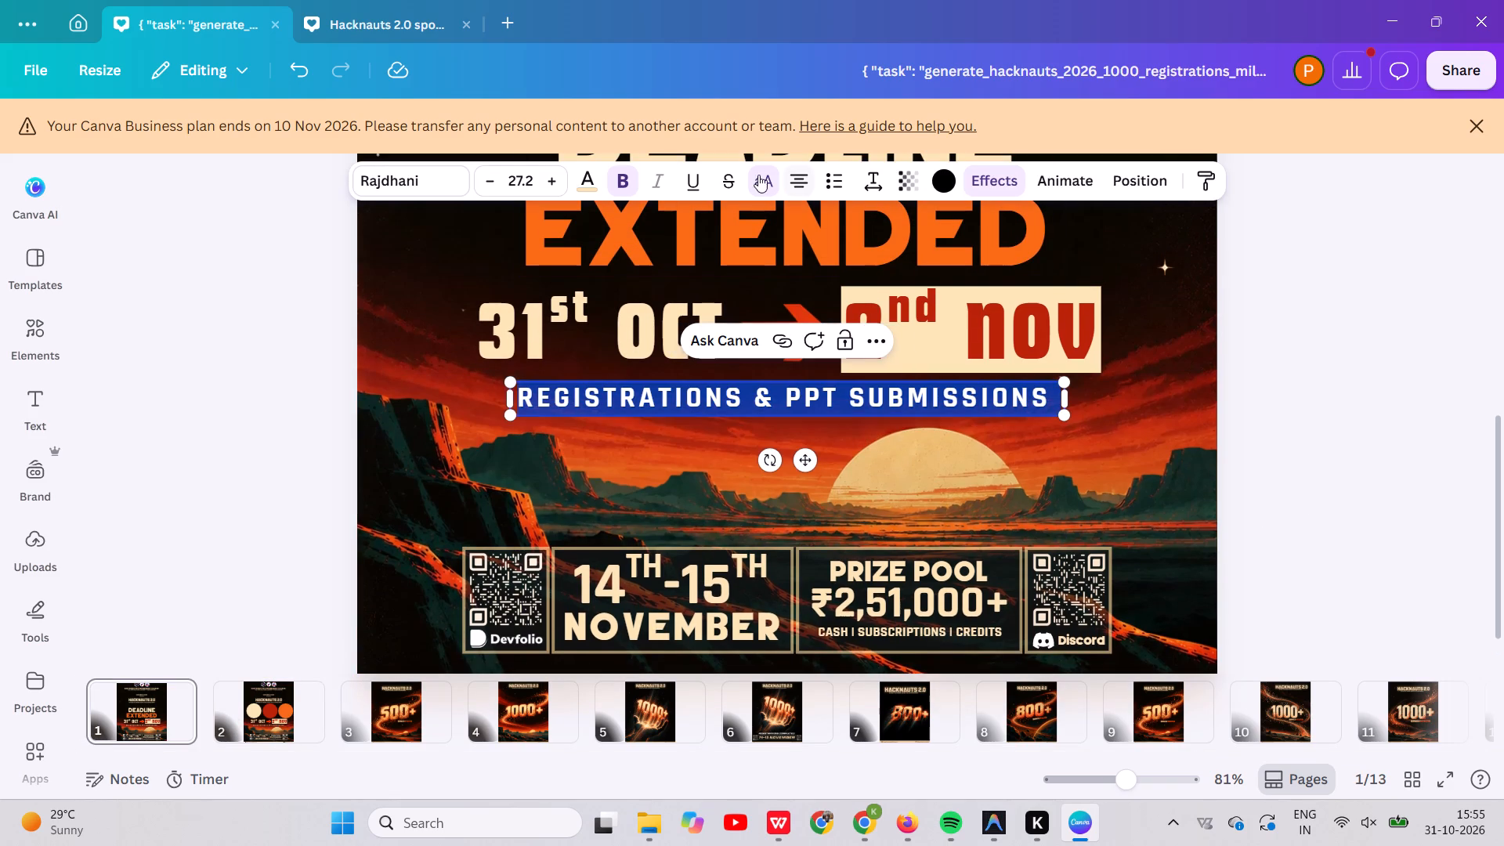
pyautogui.click(589, 190)
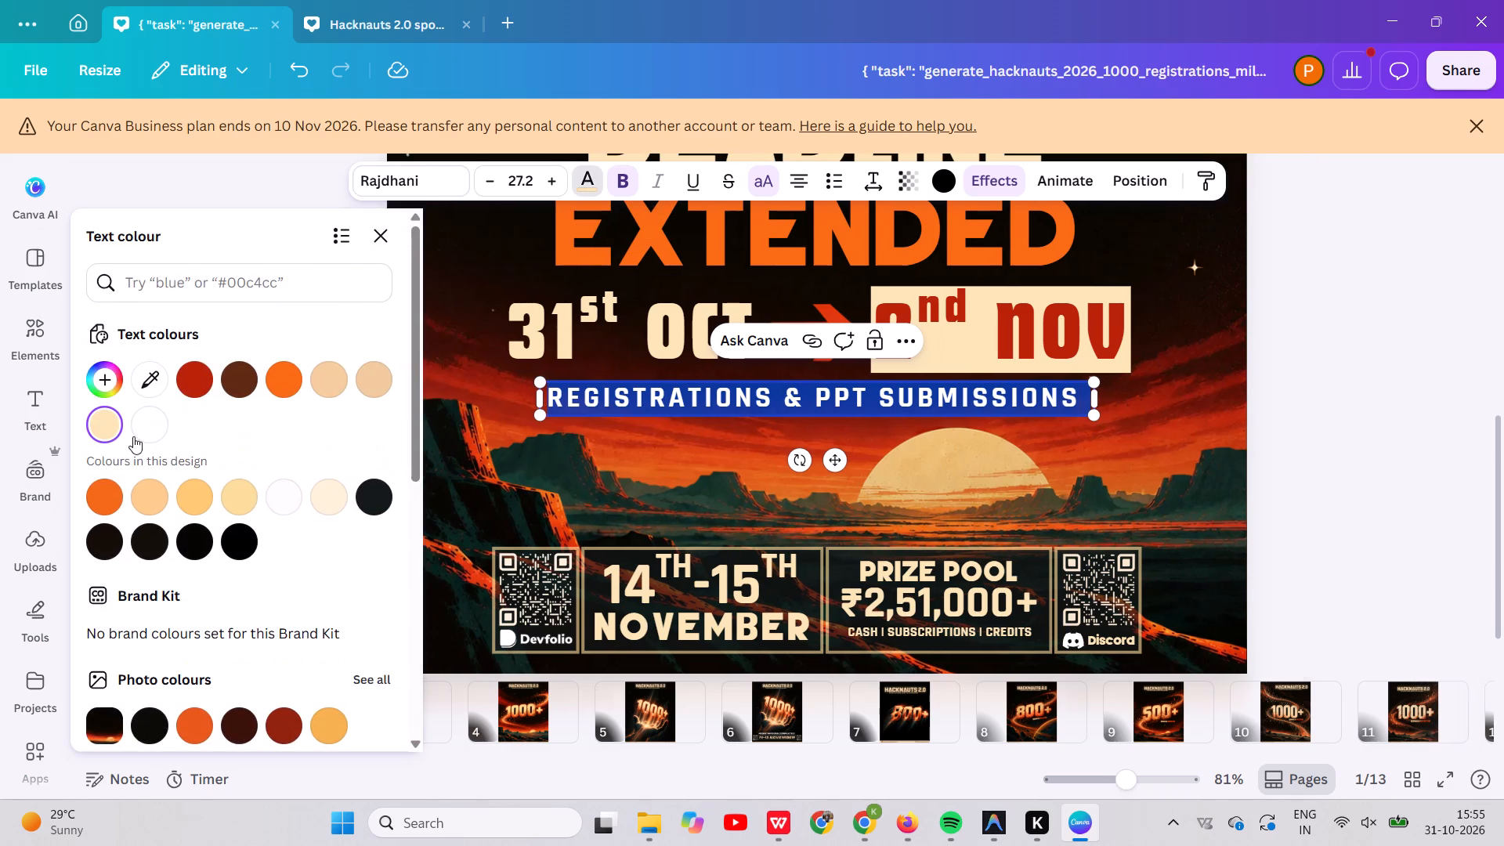
pyautogui.click(104, 437)
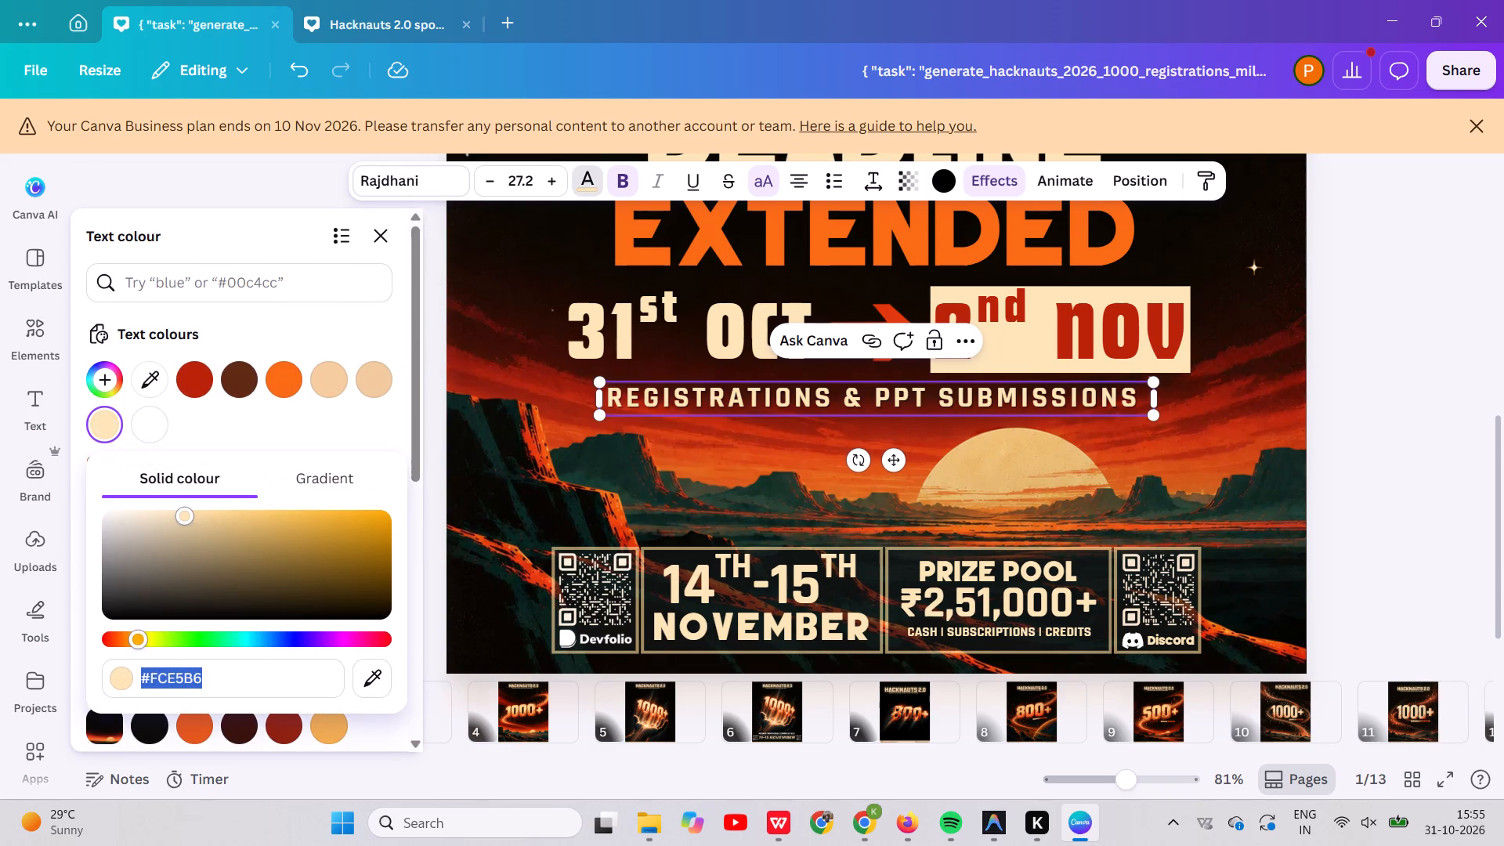
pyautogui.click(207, 692)
pyautogui.moveTo(207, 692); pyautogui.dragTo(134, 702)
pyautogui.hotkey('ctrl', 'v')
pyautogui.press('BackSpace')
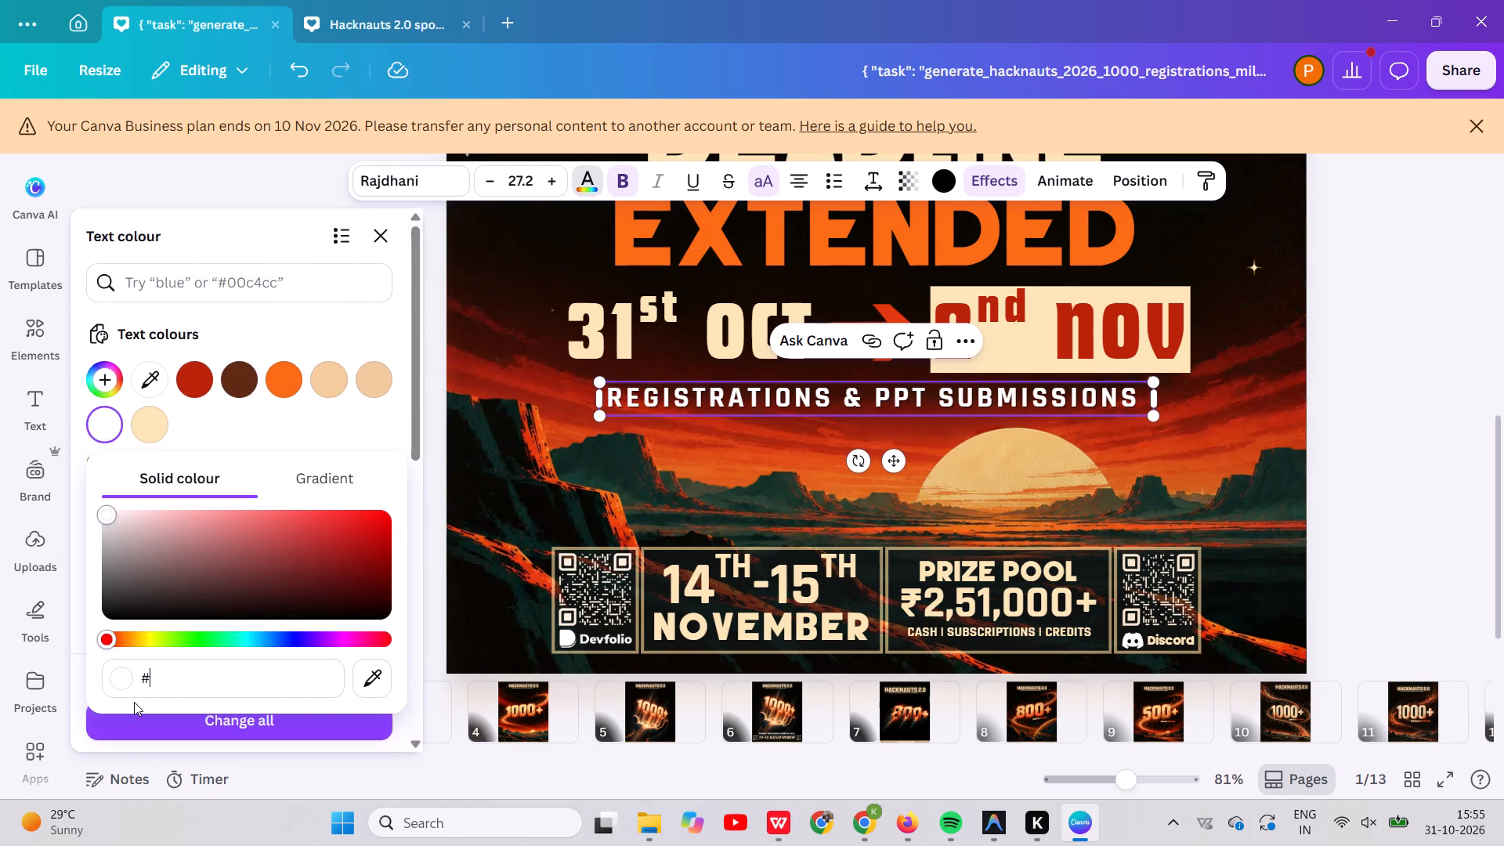
pyautogui.moveTo(205, 674); pyautogui.dragTo(70, 663)
pyautogui.hotkey('ctrl', 'v')
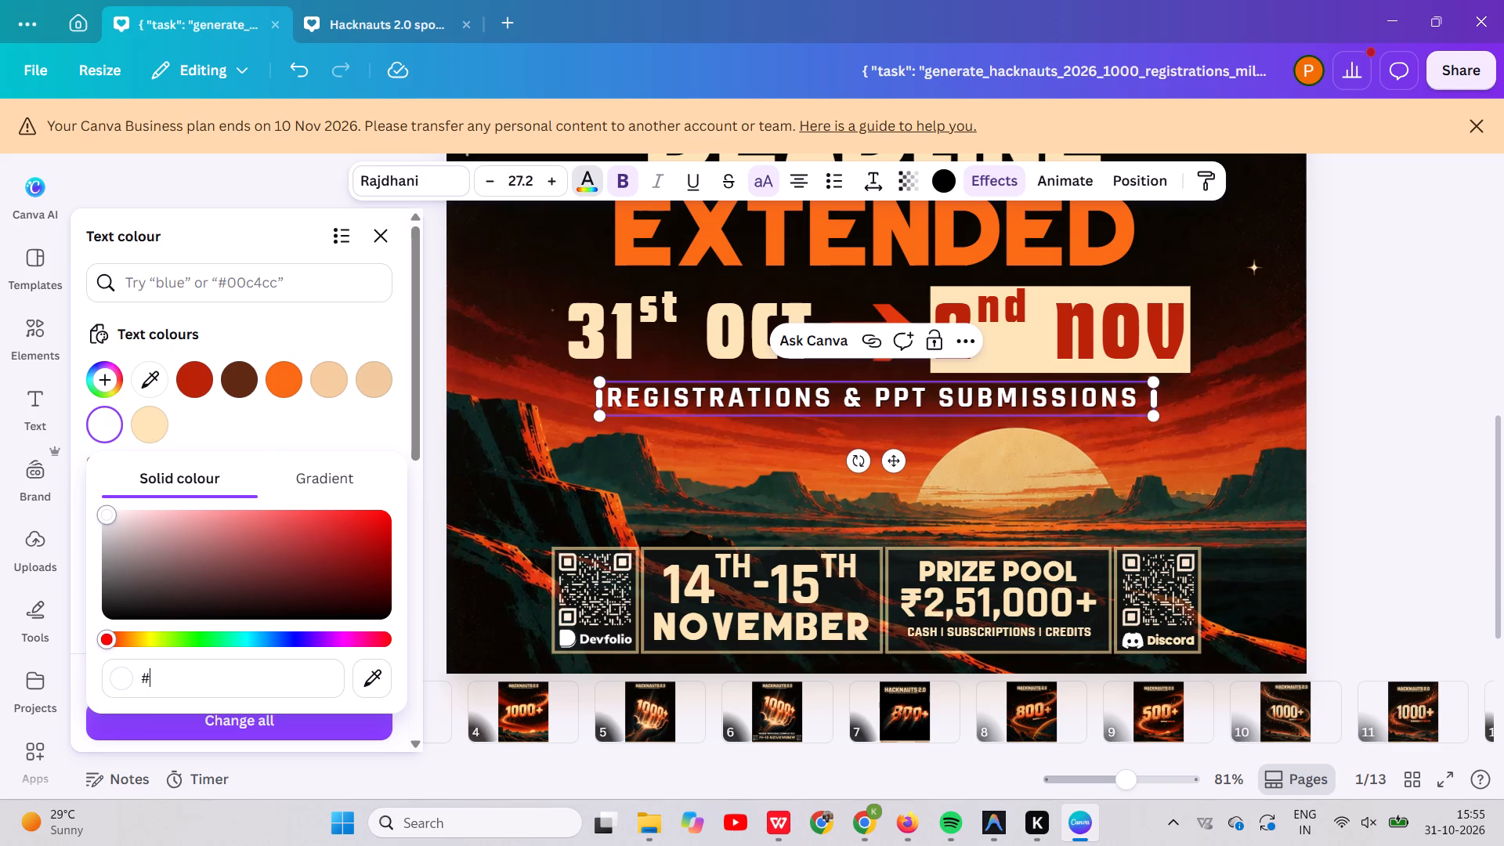
pyautogui.click(386, 242)
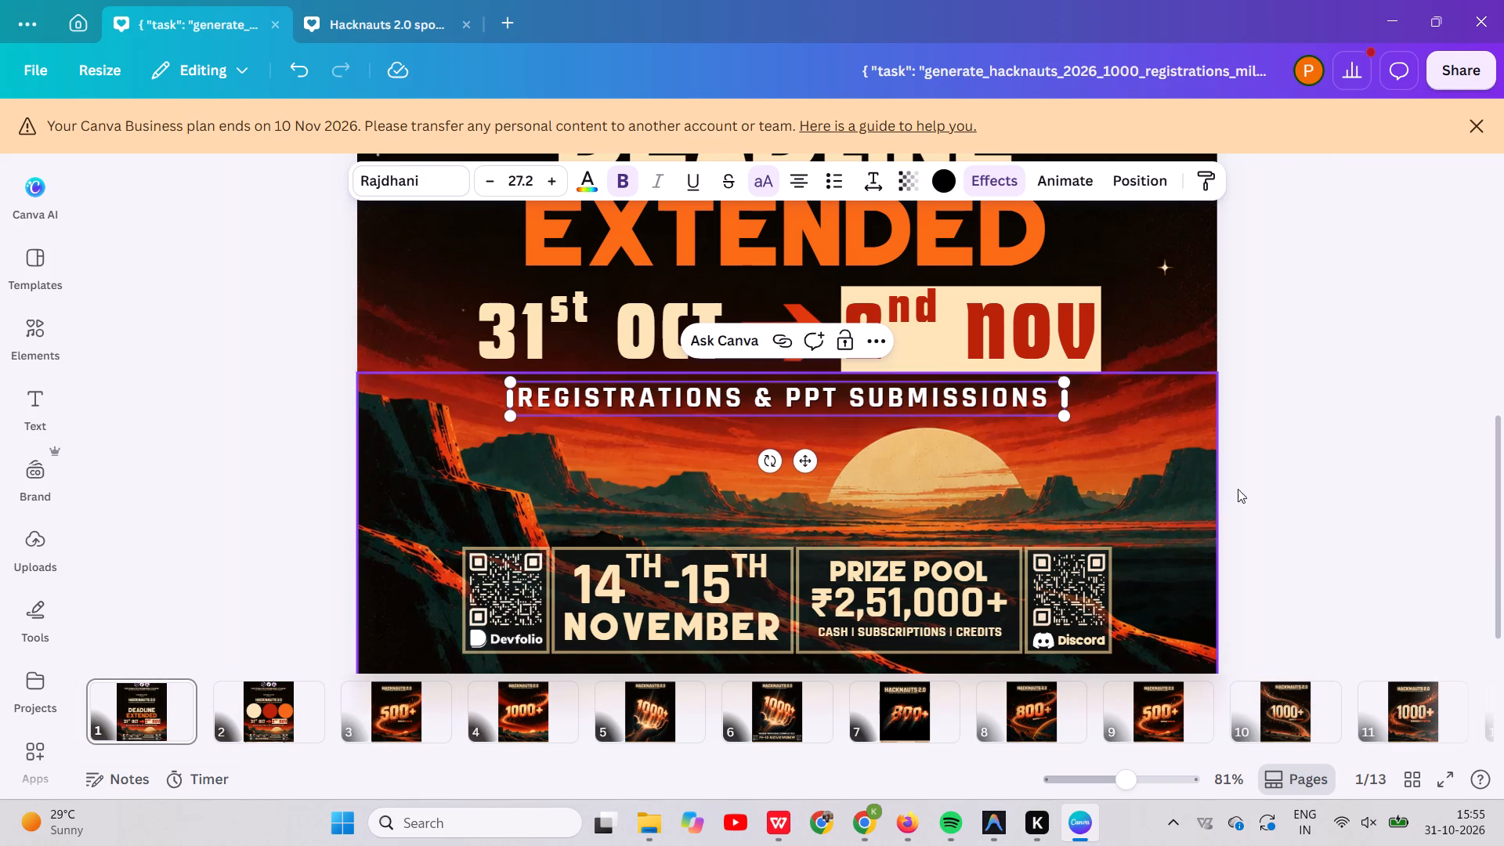
pyautogui.click(1374, 496)
# Download only page 1 of the "DEADLINE EXTENDED" poster as a PNG.
pyautogui.scroll(2, 1374, 496)
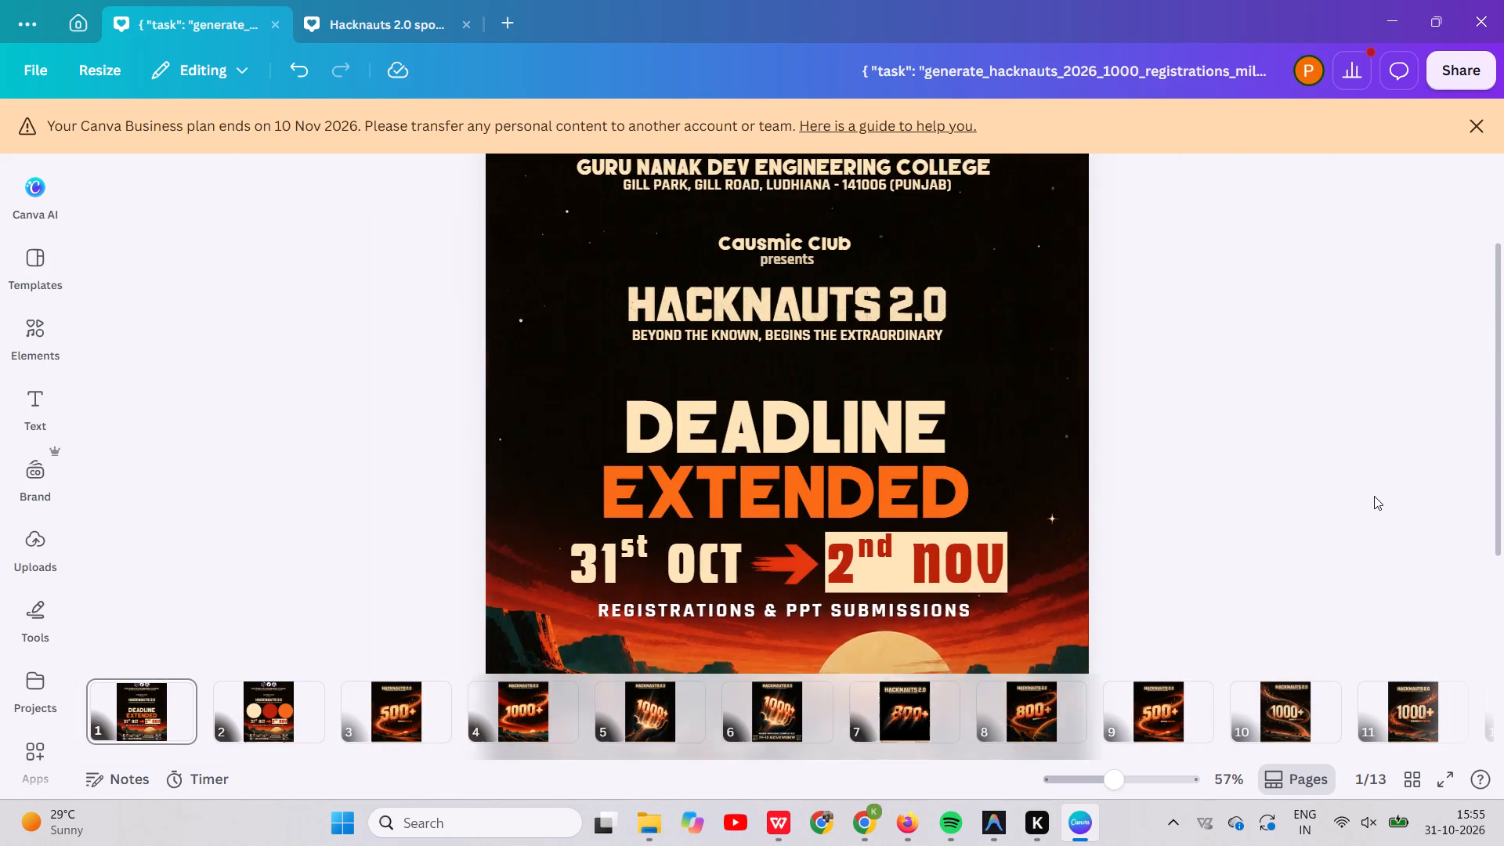
pyautogui.scroll(2, 1374, 496)
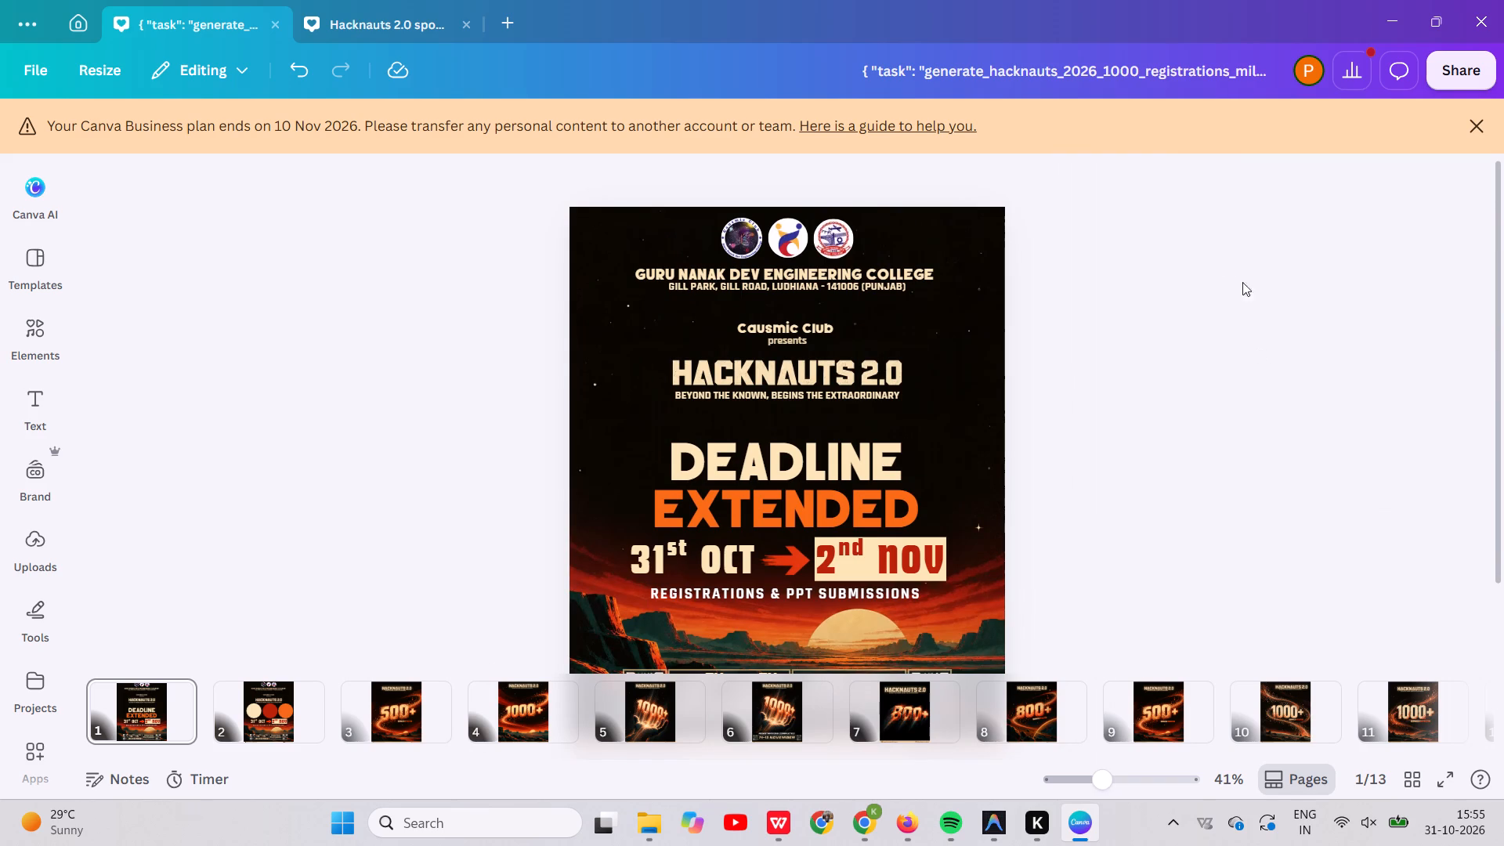
pyautogui.click(1459, 71)
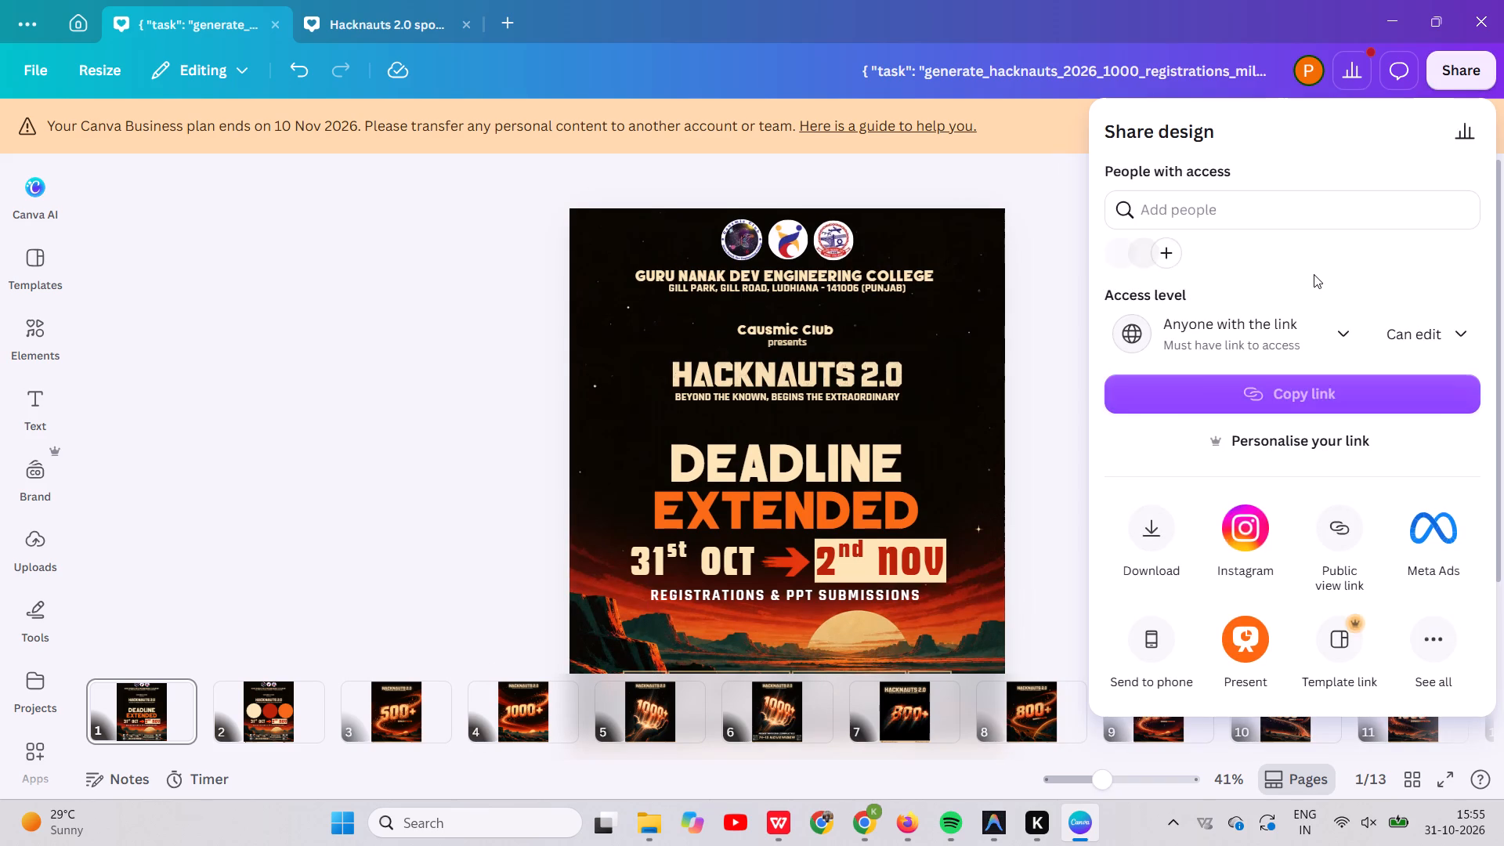
pyautogui.click(1149, 522)
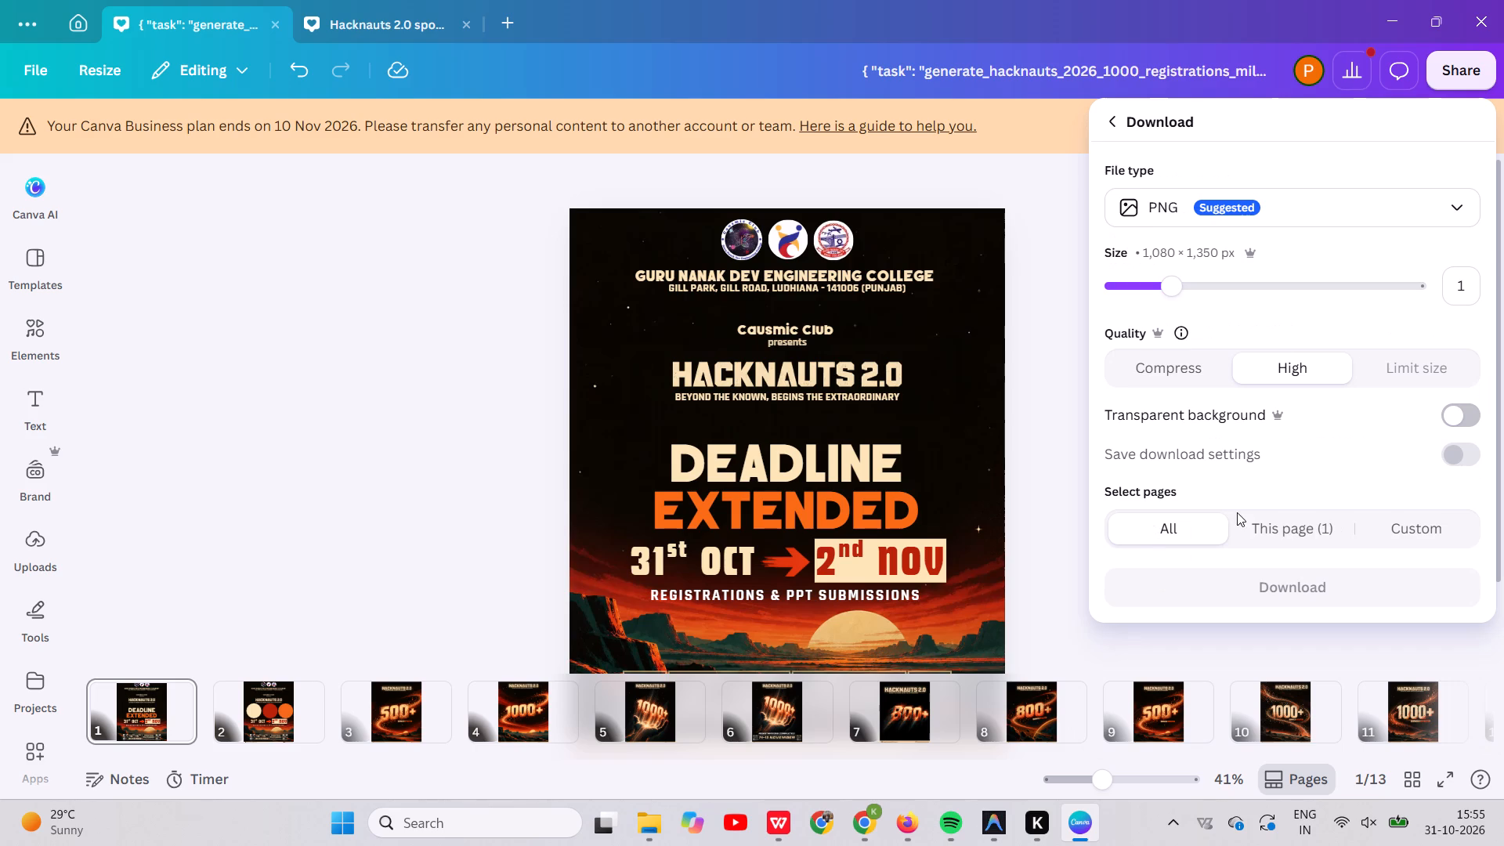
pyautogui.click(1279, 525)
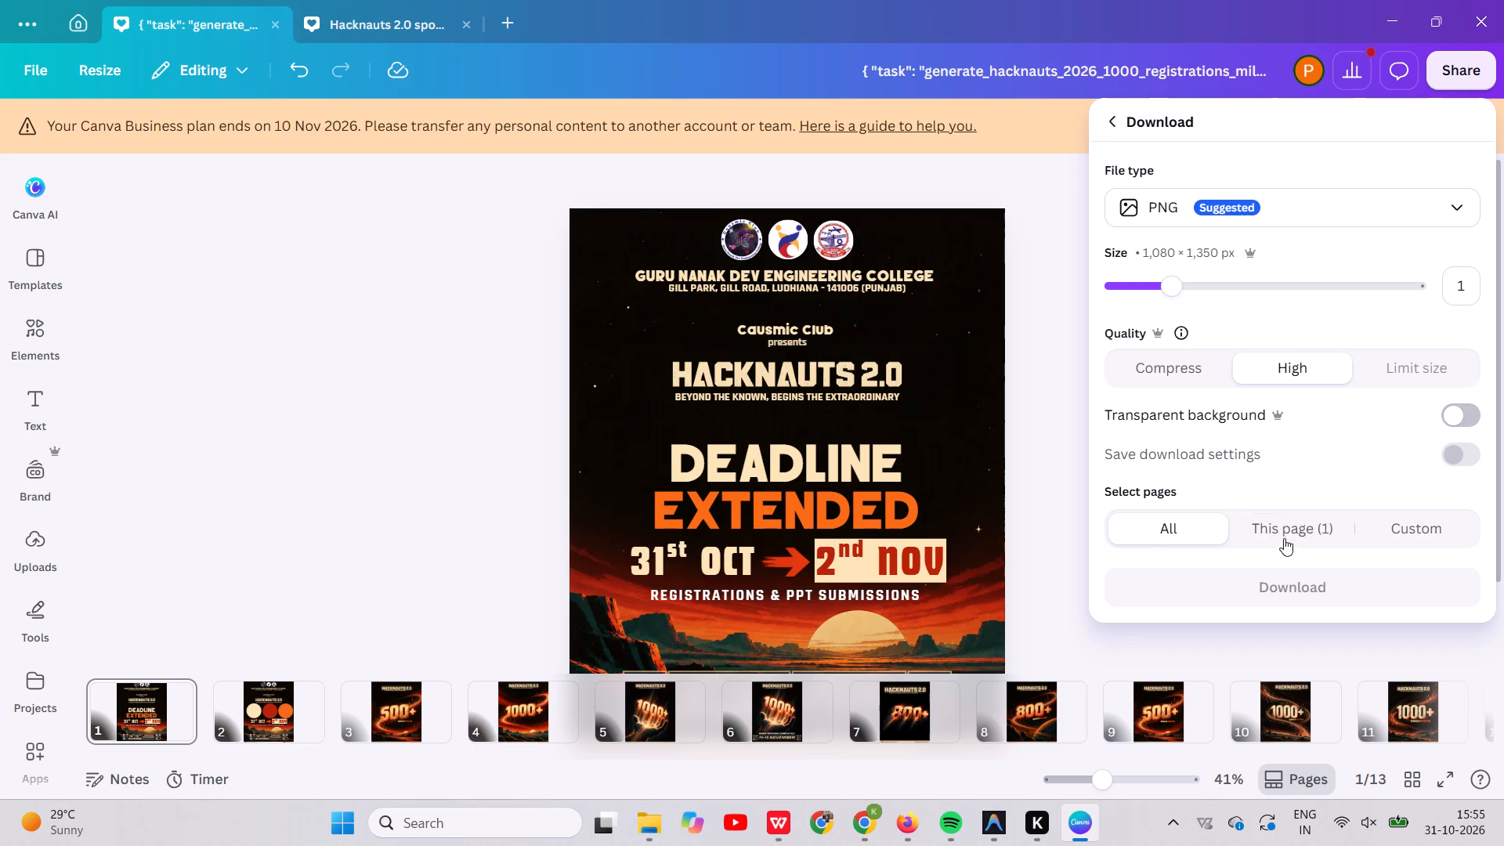
pyautogui.click(1289, 530)
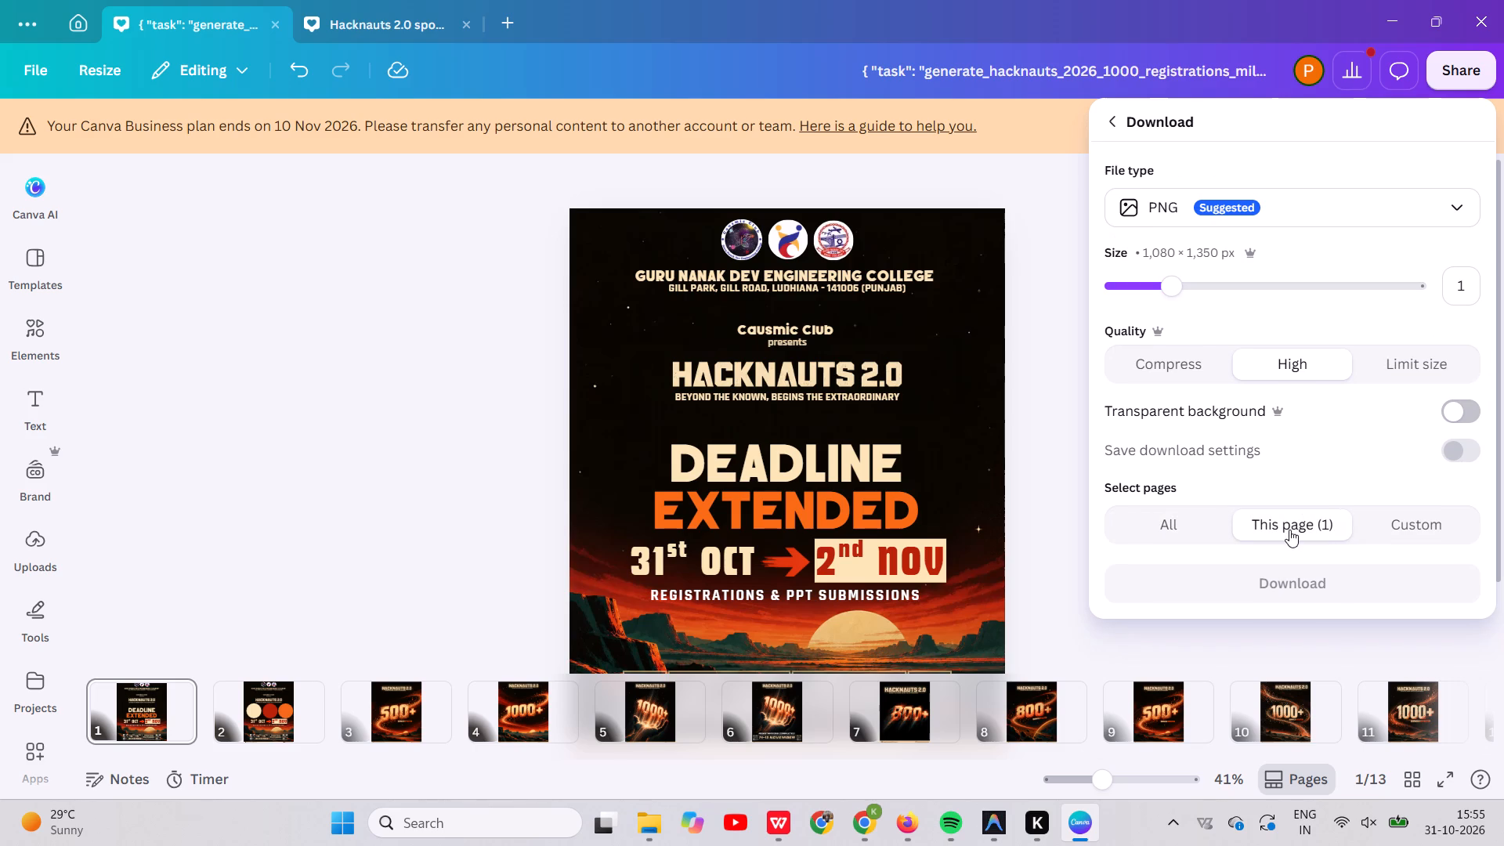
pyautogui.click(1305, 587)
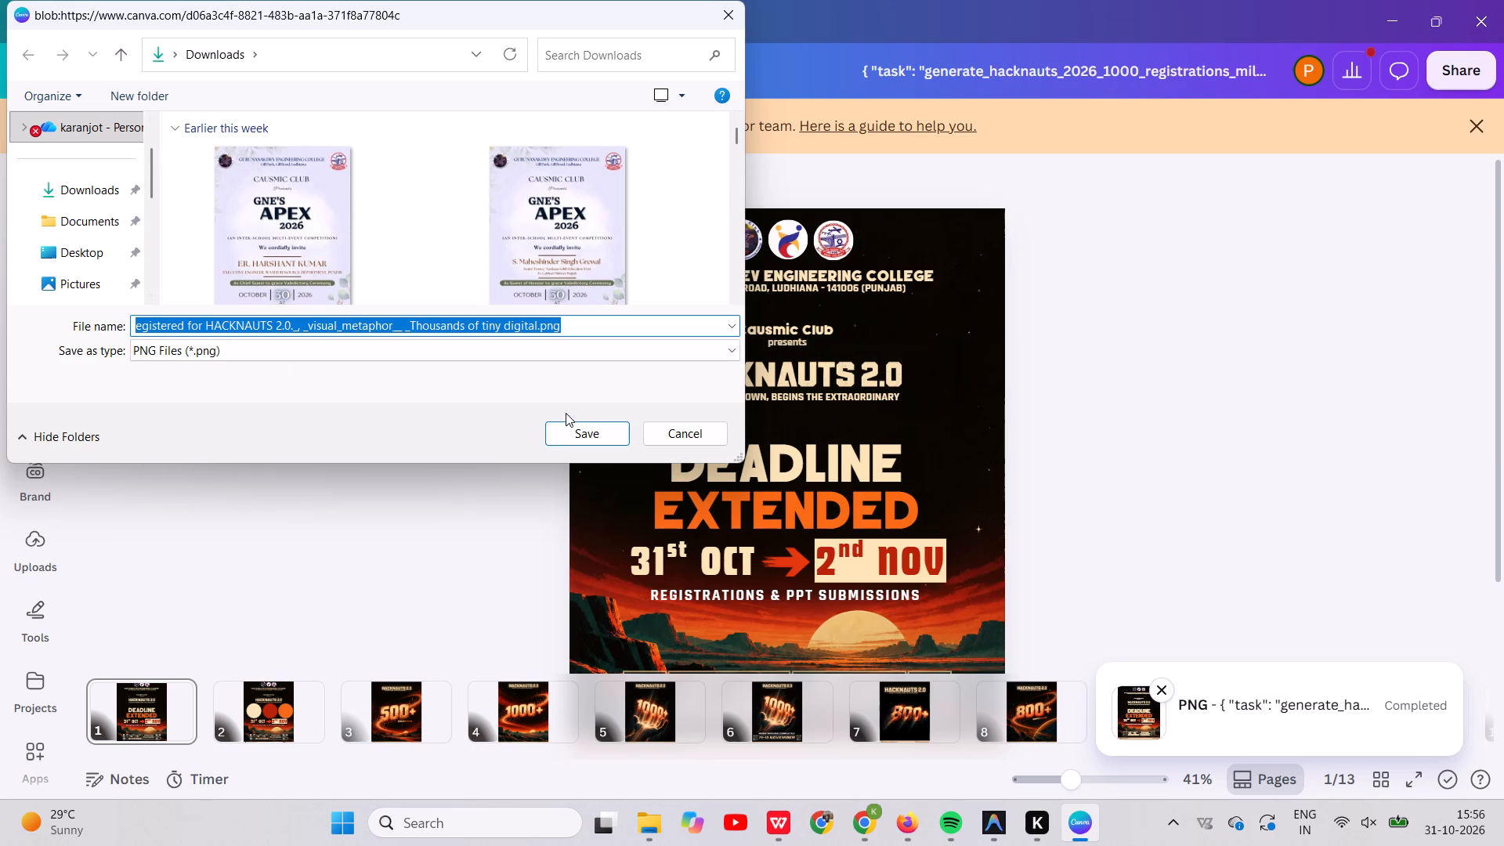
# Save the exported PNG in the Downloads folder under the file name extended_date.
pyautogui.press('BackSpace')
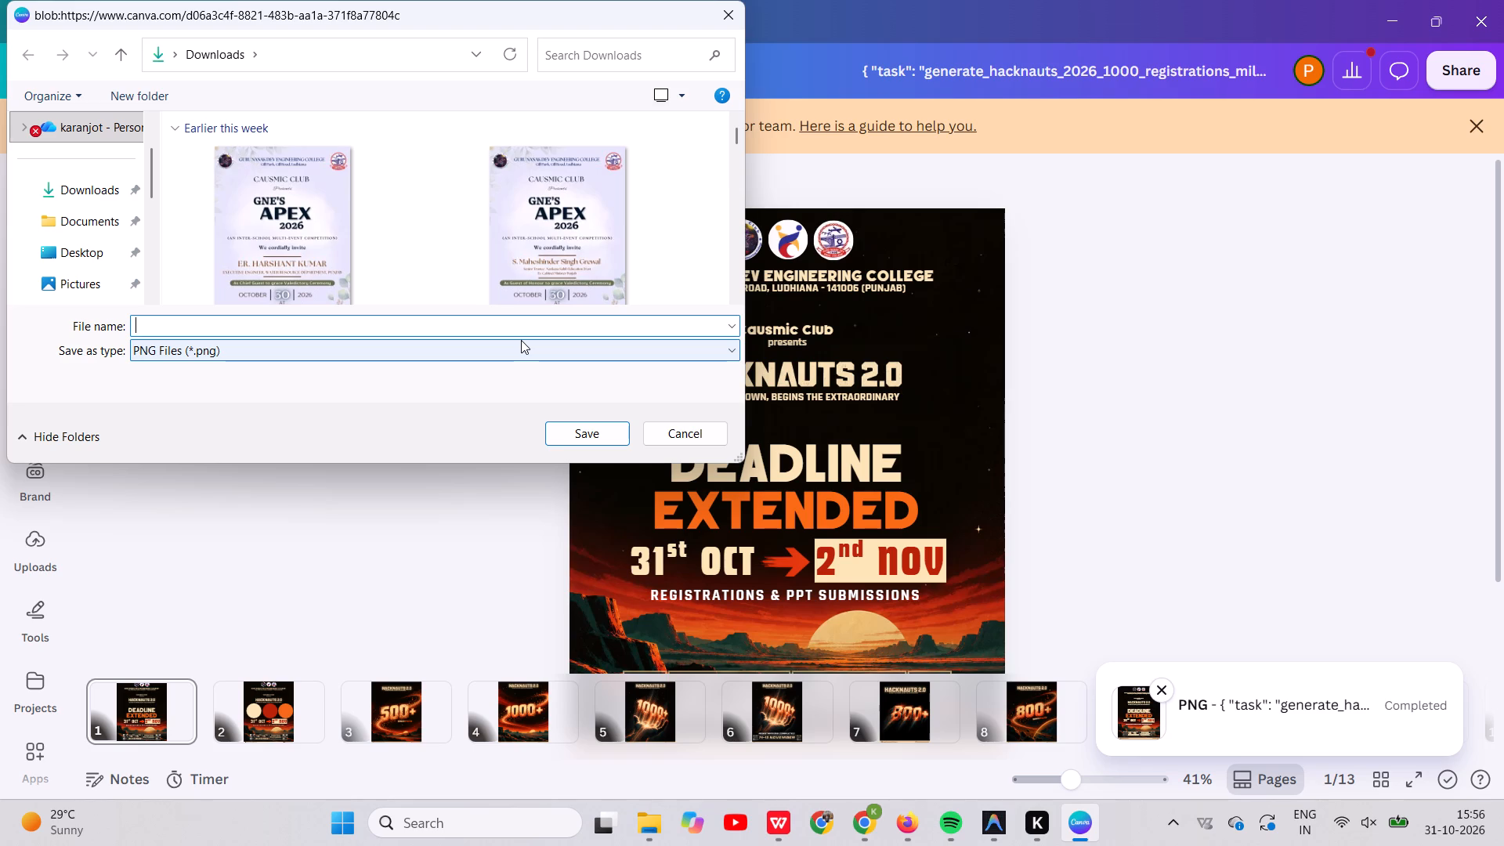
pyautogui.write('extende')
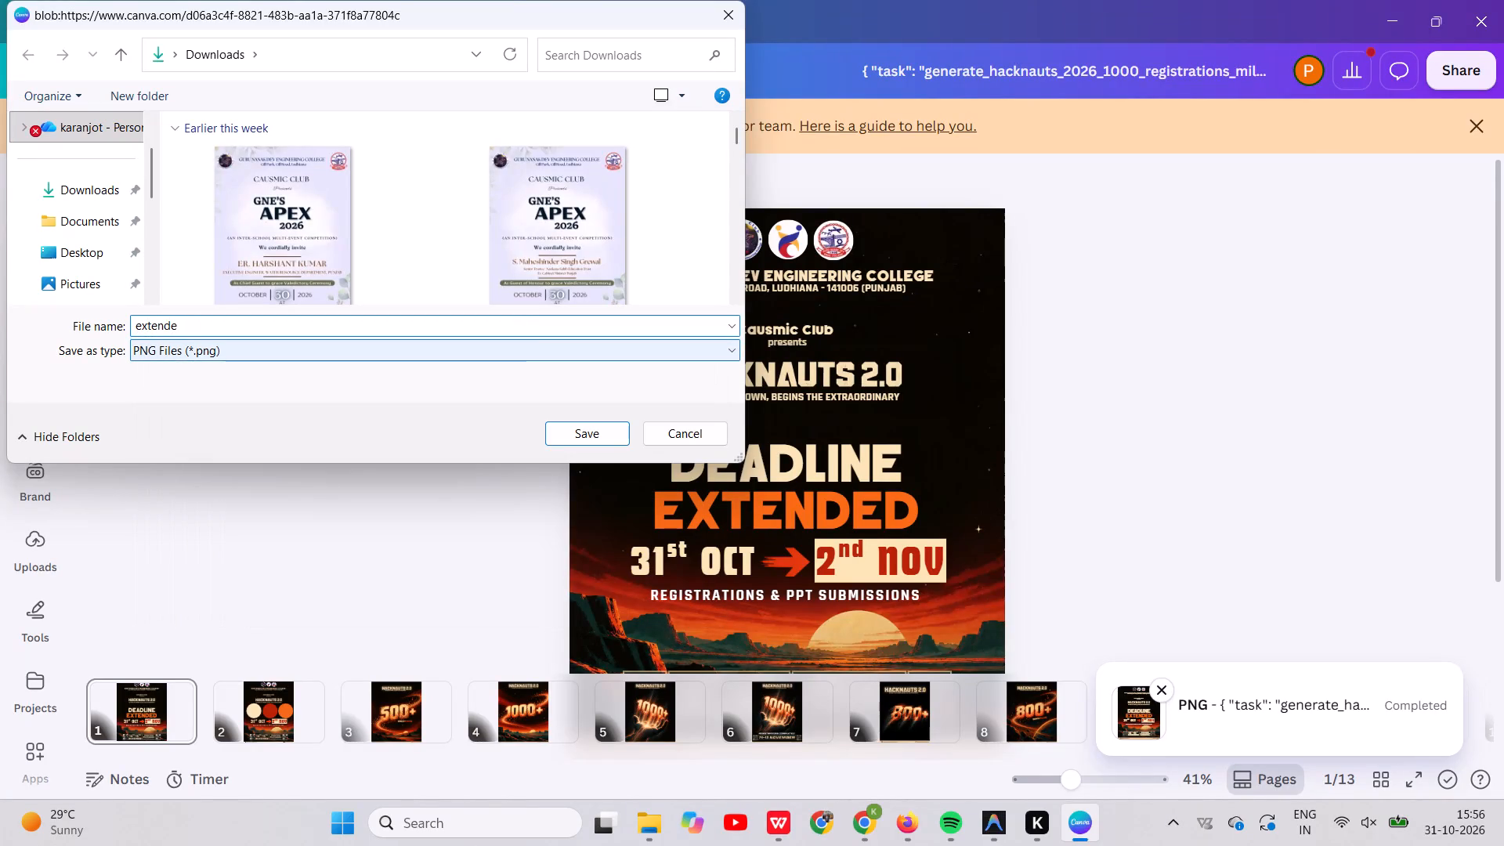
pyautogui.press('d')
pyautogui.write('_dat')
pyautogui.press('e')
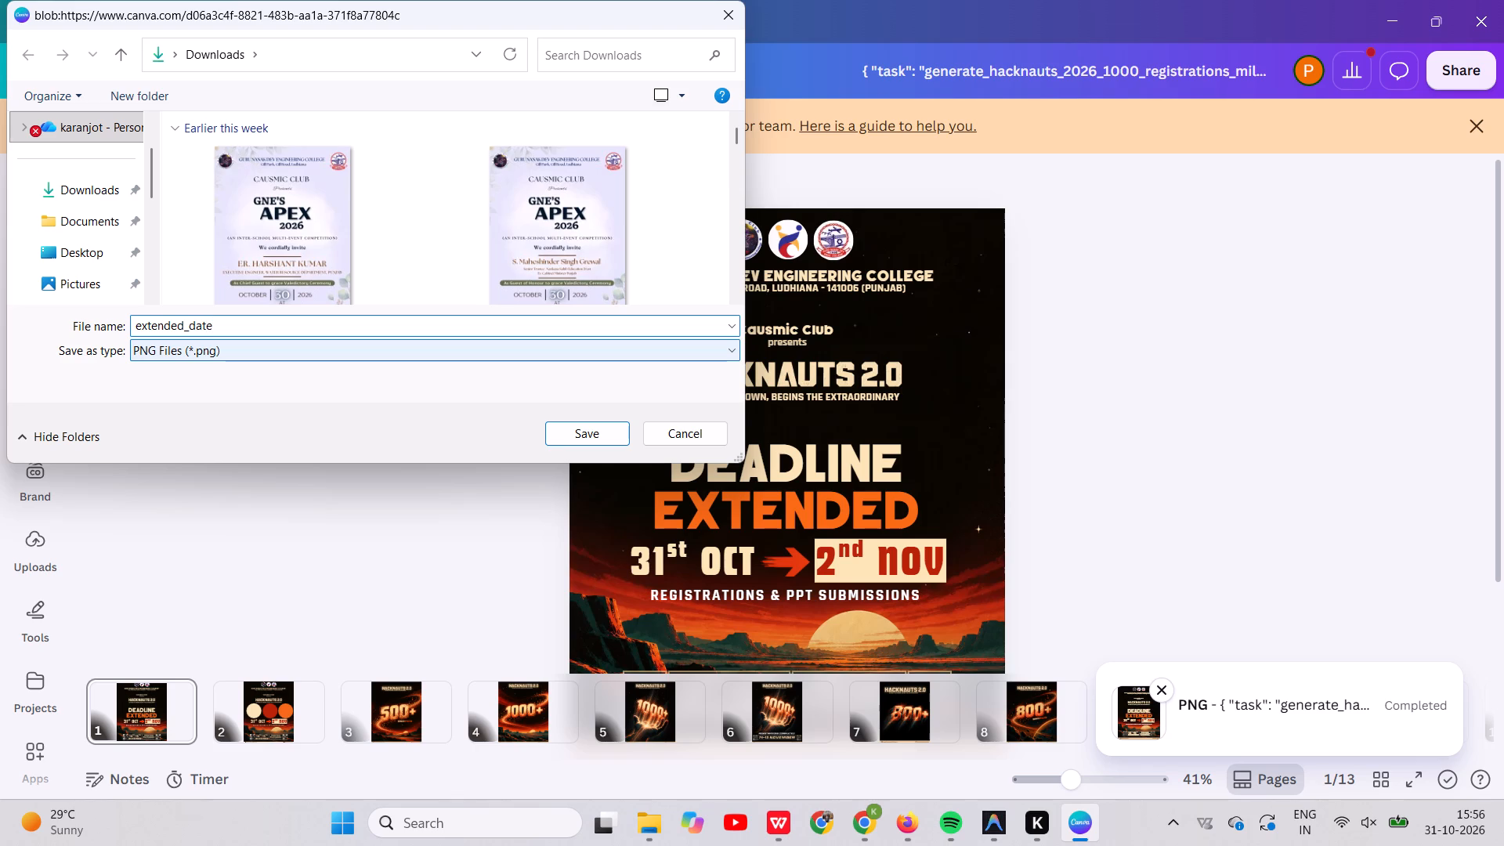
pyautogui.click(606, 430)
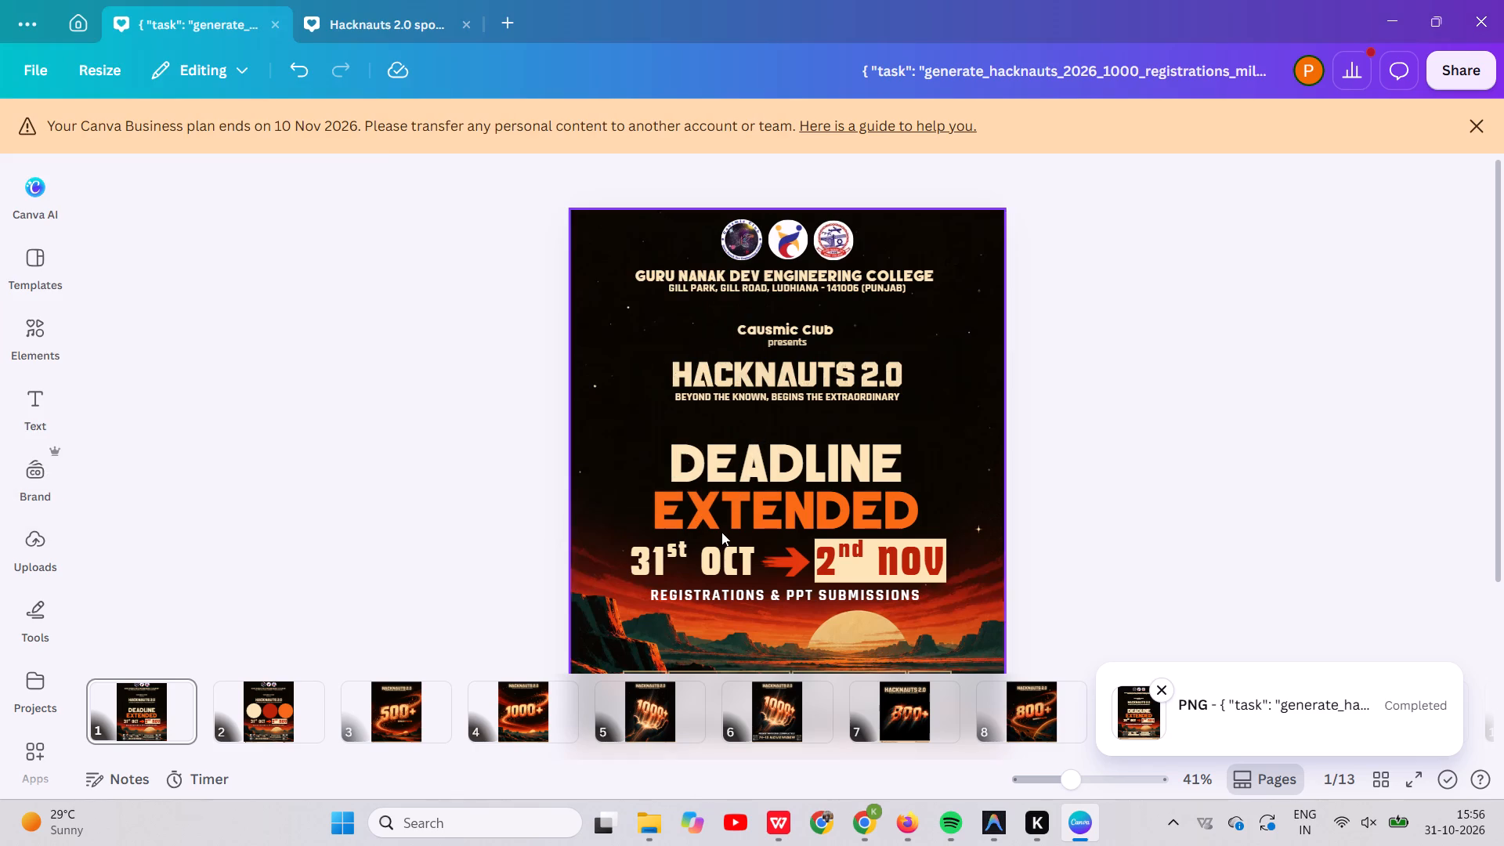
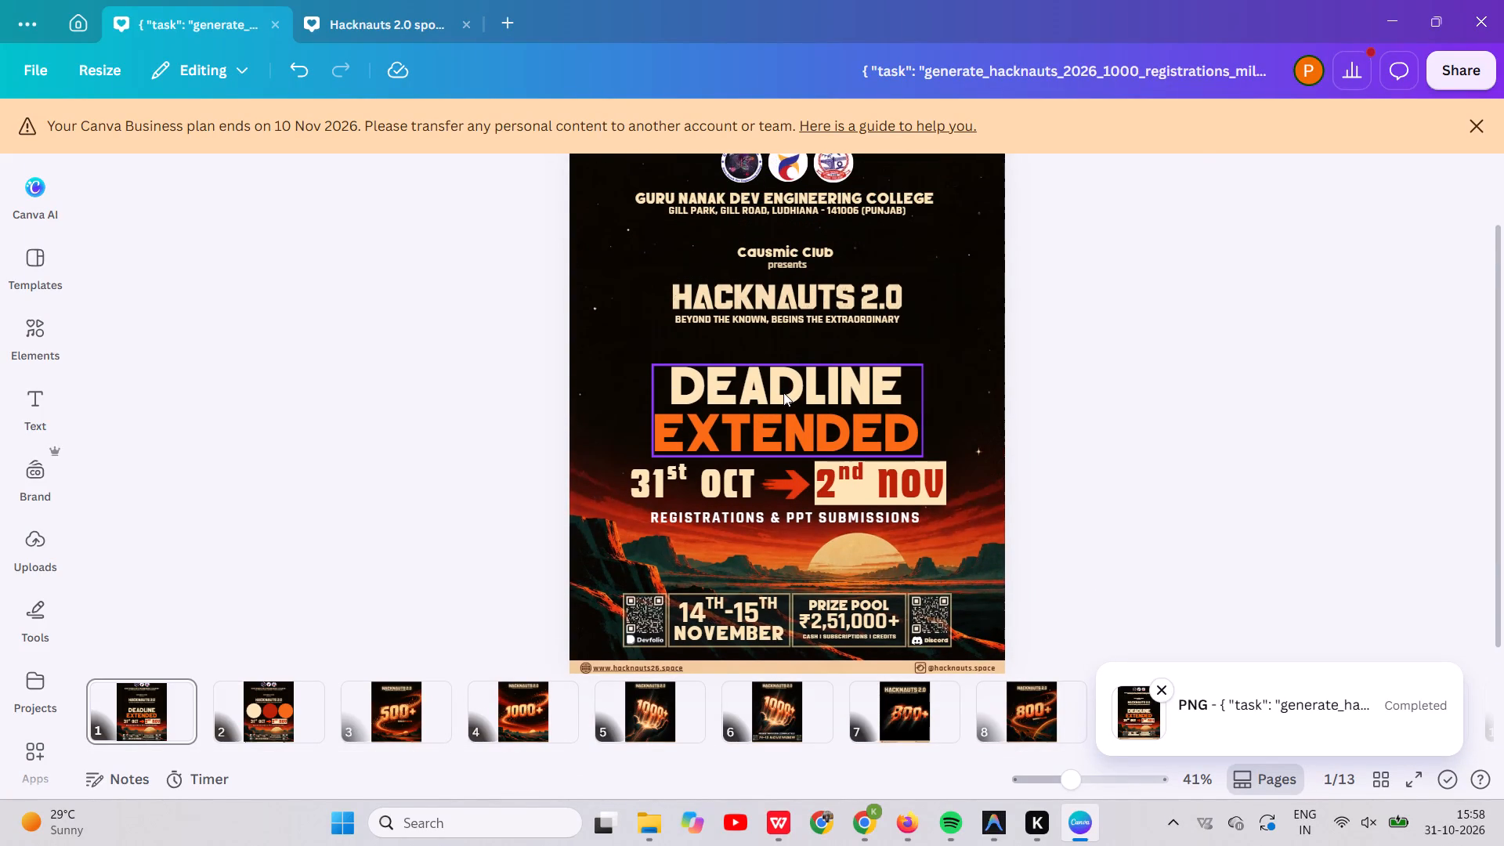
# Nudge the "DEADLINE EXTENDED" headline on page 1 slightly upward, towards the "HACKNAUTS 2.0" title.
pyautogui.press('Up')
pyautogui.press('Up')
pyautogui.press('Up')
pyautogui.press('Up')
pyautogui.press('Up')
pyautogui.press('Up')
pyautogui.press('Up')
pyautogui.press('Up')
pyautogui.press('Up')
pyautogui.press('Up')
pyautogui.press('Up')
pyautogui.press('Up')
pyautogui.press('Up')
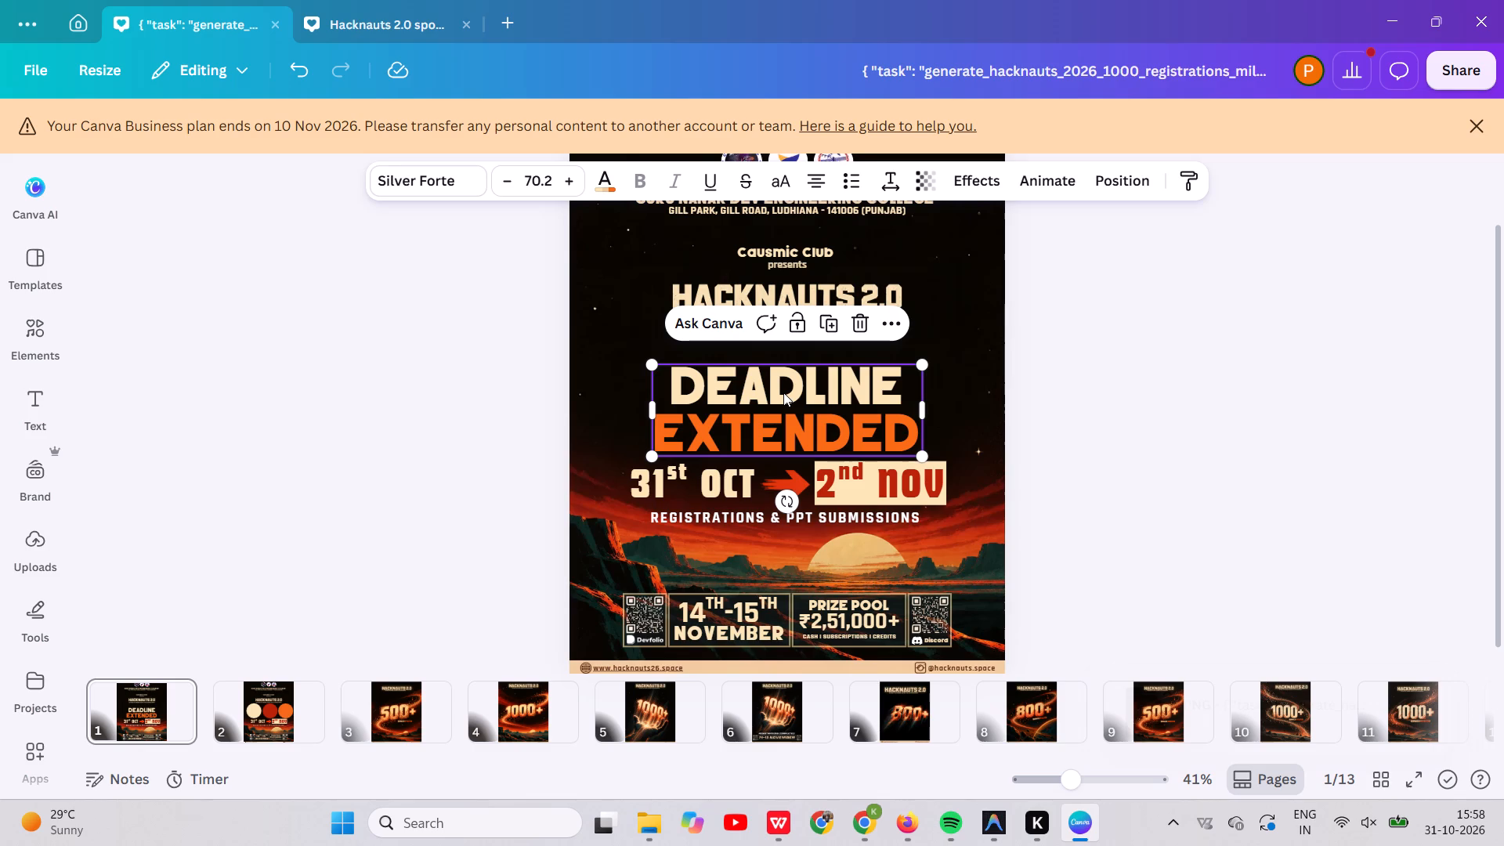
pyautogui.click(1194, 410)
pyautogui.click(857, 387)
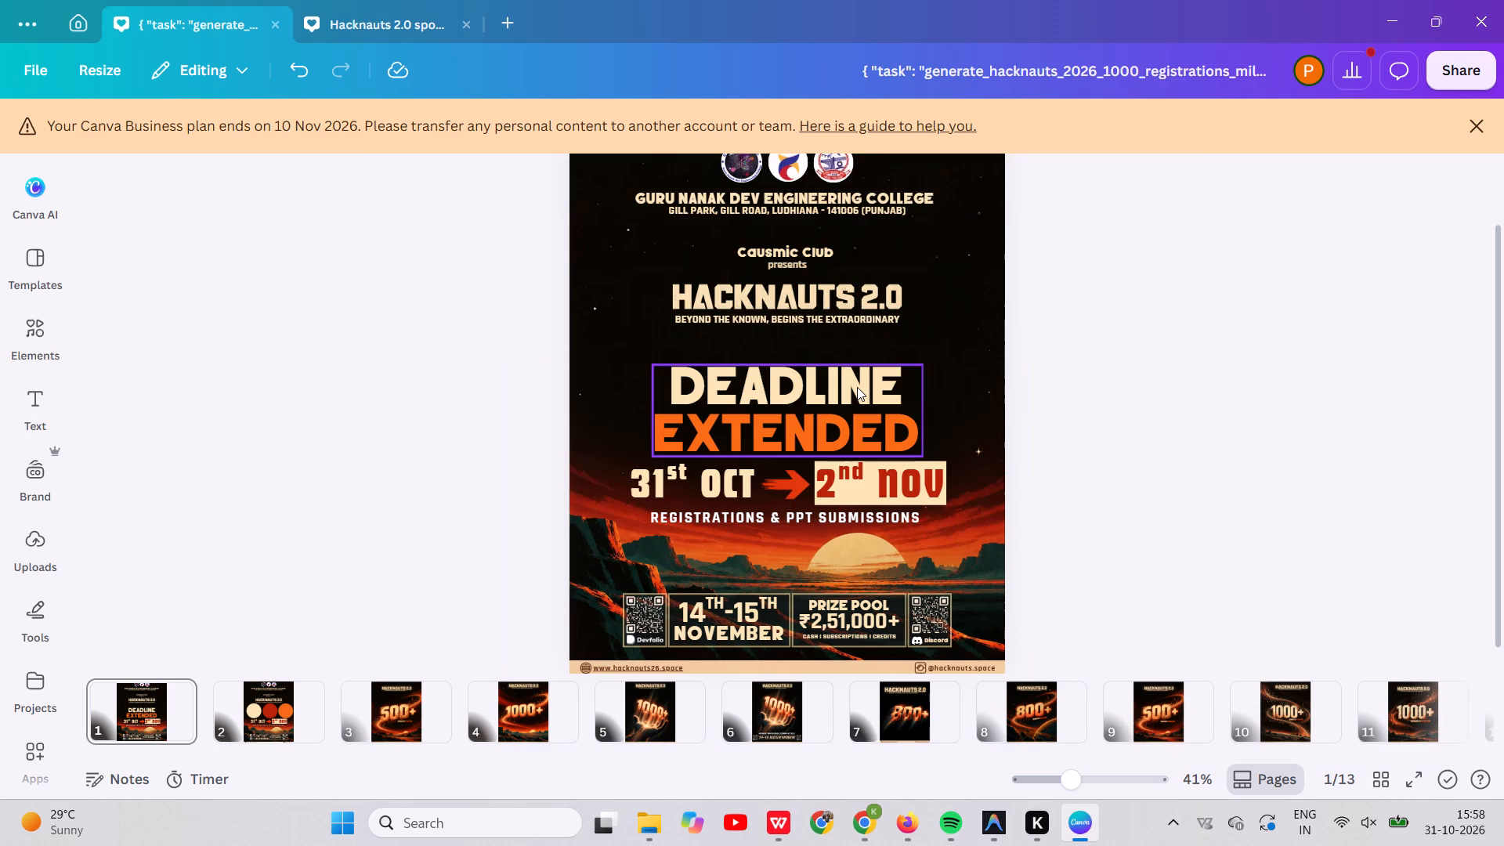
# Nudge the "DEADLINE EXTENDED" heading on page 1 upwards, widening its gap above the date row.
pyautogui.press('Up')
pyautogui.press('Up')
pyautogui.press('Up')
pyautogui.press('Up')
pyautogui.press('Up')
pyautogui.press('Up')
pyautogui.press('Up')
pyautogui.press('Up')
pyautogui.press('Up')
pyautogui.press('Up')
pyautogui.press('Up')
pyautogui.press('Up')
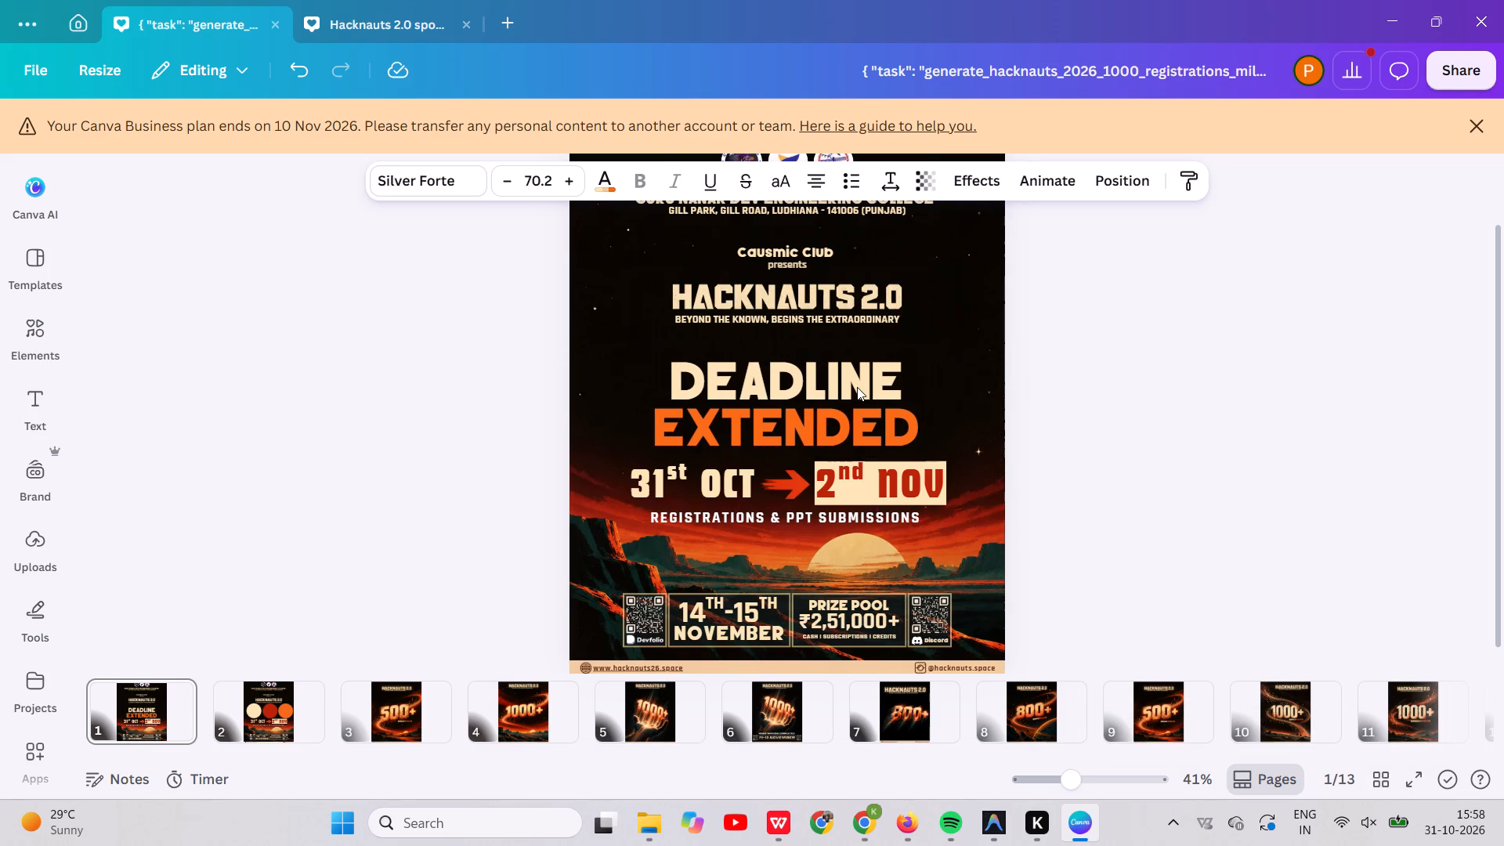
pyautogui.press('Up')
pyautogui.press('Up')
pyautogui.press('Up')
pyautogui.press('Up')
pyautogui.press('Up')
pyautogui.press('Up')
pyautogui.press('Up')
pyautogui.press('Up')
pyautogui.press('Up')
pyautogui.press('Up')
pyautogui.press('Up')
pyautogui.press('Up')
pyautogui.press('Up')
pyautogui.press('Up')
pyautogui.press('Up')
pyautogui.press('Up')
pyautogui.press('Up')
pyautogui.press('Up')
pyautogui.press('Up')
pyautogui.press('Up')
pyautogui.press('Up')
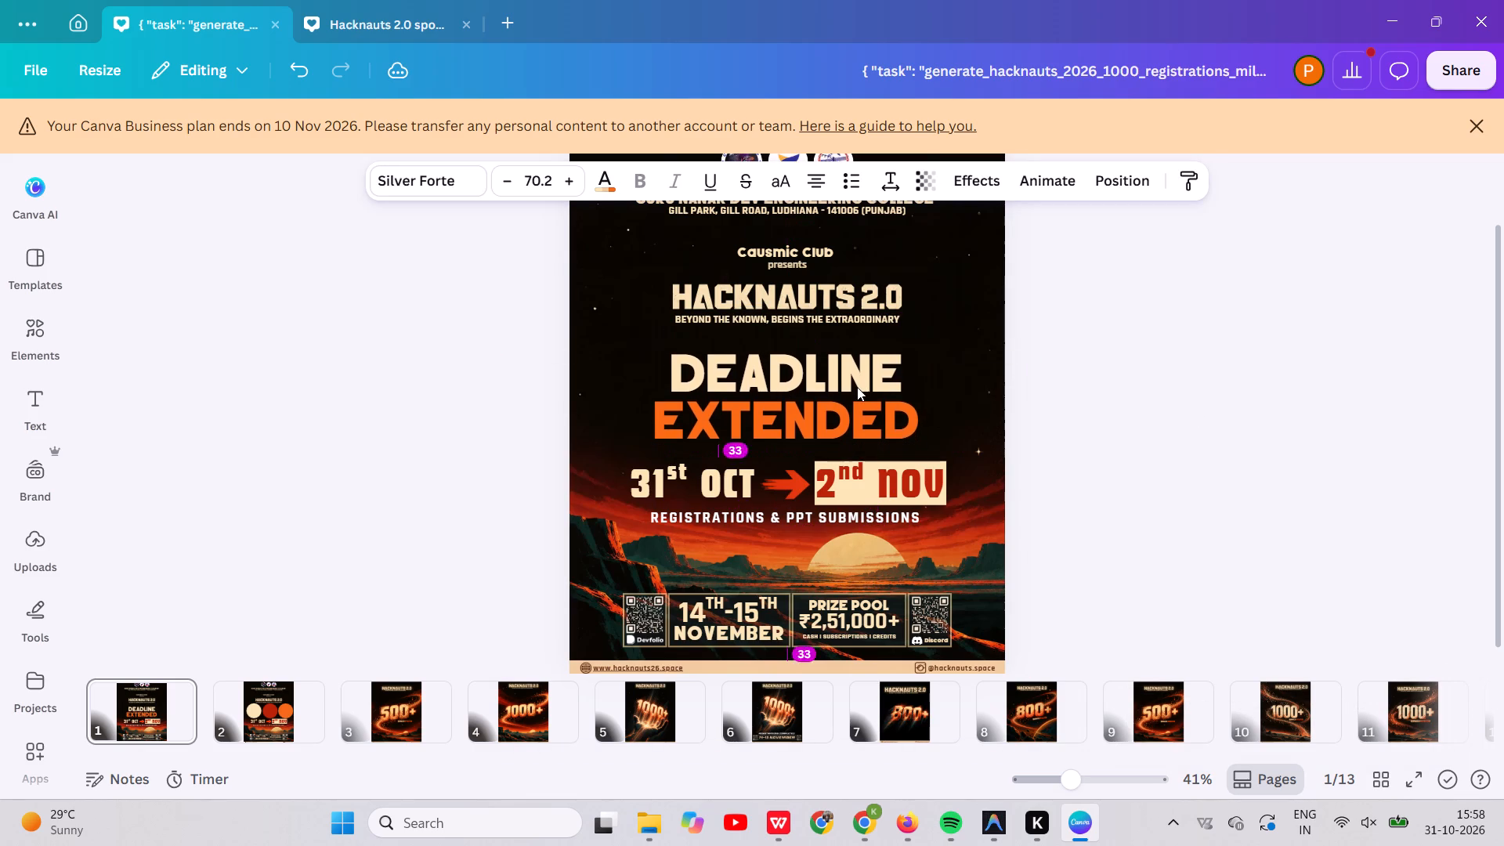
pyautogui.press('Up')
pyautogui.press('Up')
pyautogui.press('Up')
pyautogui.press('Up')
pyautogui.press('Up')
pyautogui.press('Up')
pyautogui.press('Up')
pyautogui.press('Up')
pyautogui.press('Up')
pyautogui.press('Up')
pyautogui.press('Up')
pyautogui.press('Down')
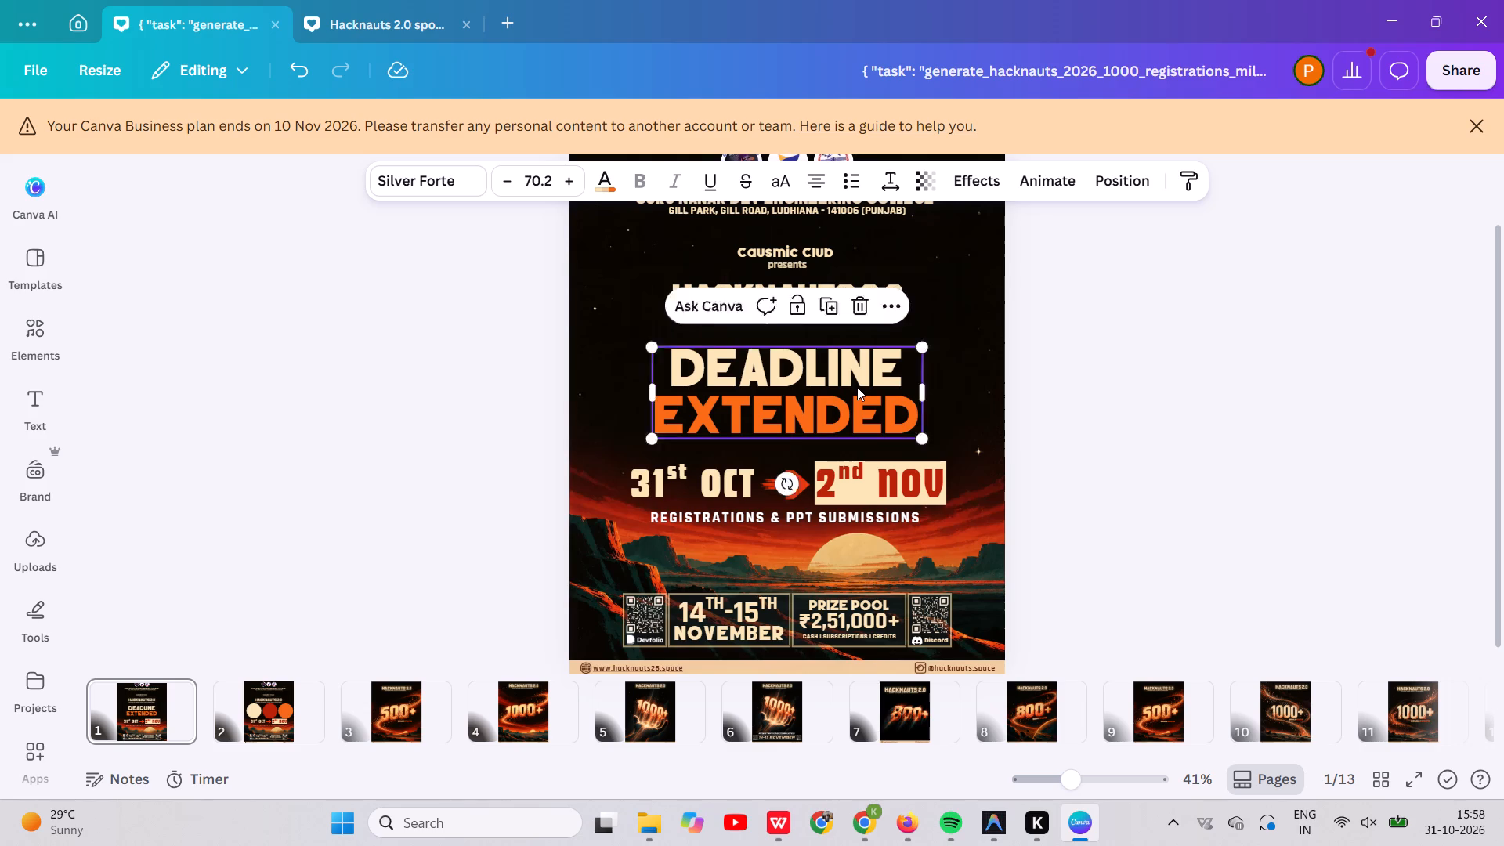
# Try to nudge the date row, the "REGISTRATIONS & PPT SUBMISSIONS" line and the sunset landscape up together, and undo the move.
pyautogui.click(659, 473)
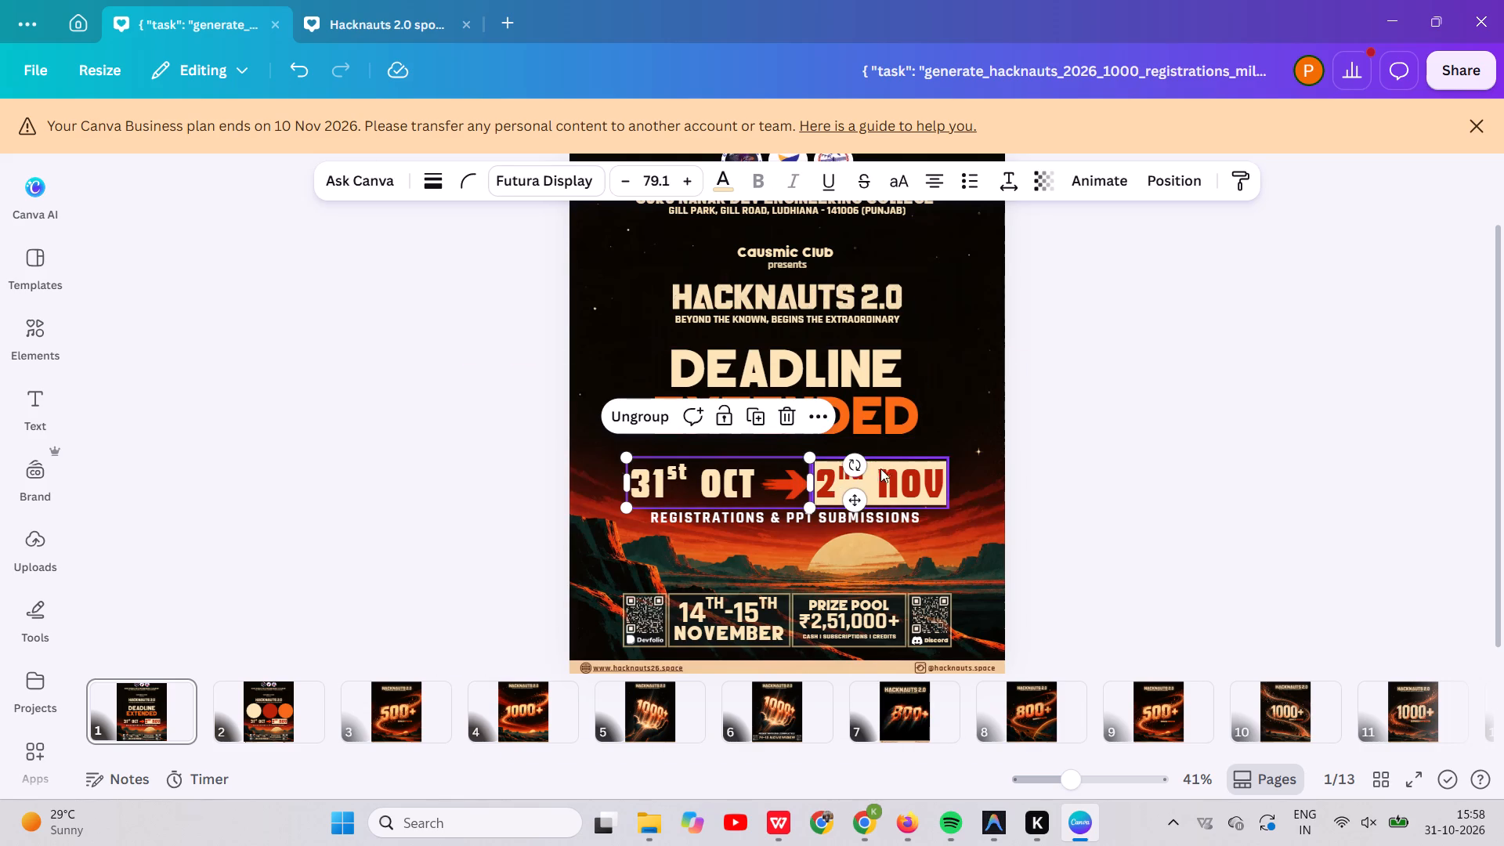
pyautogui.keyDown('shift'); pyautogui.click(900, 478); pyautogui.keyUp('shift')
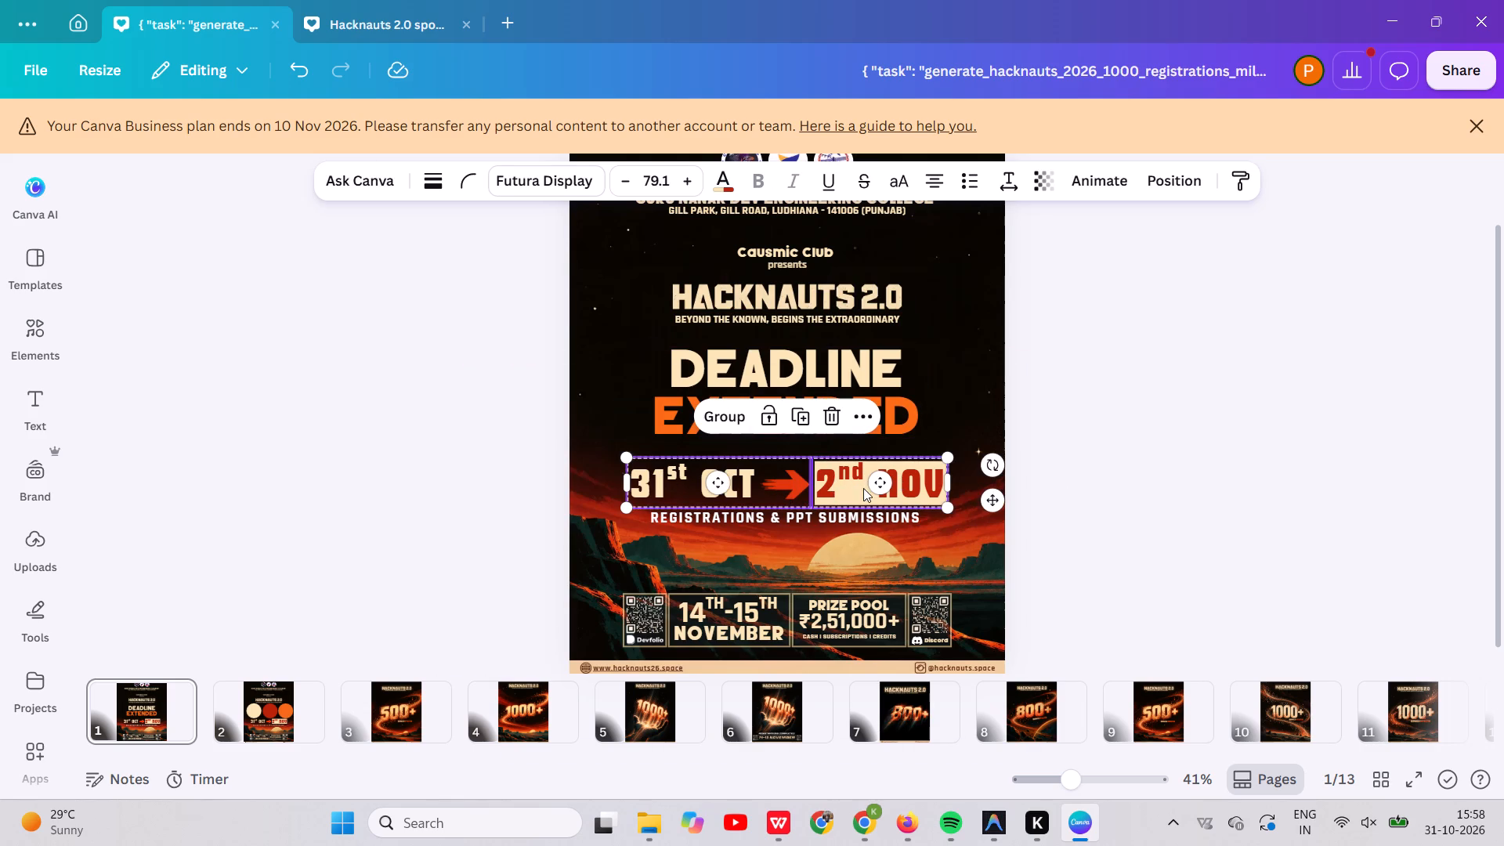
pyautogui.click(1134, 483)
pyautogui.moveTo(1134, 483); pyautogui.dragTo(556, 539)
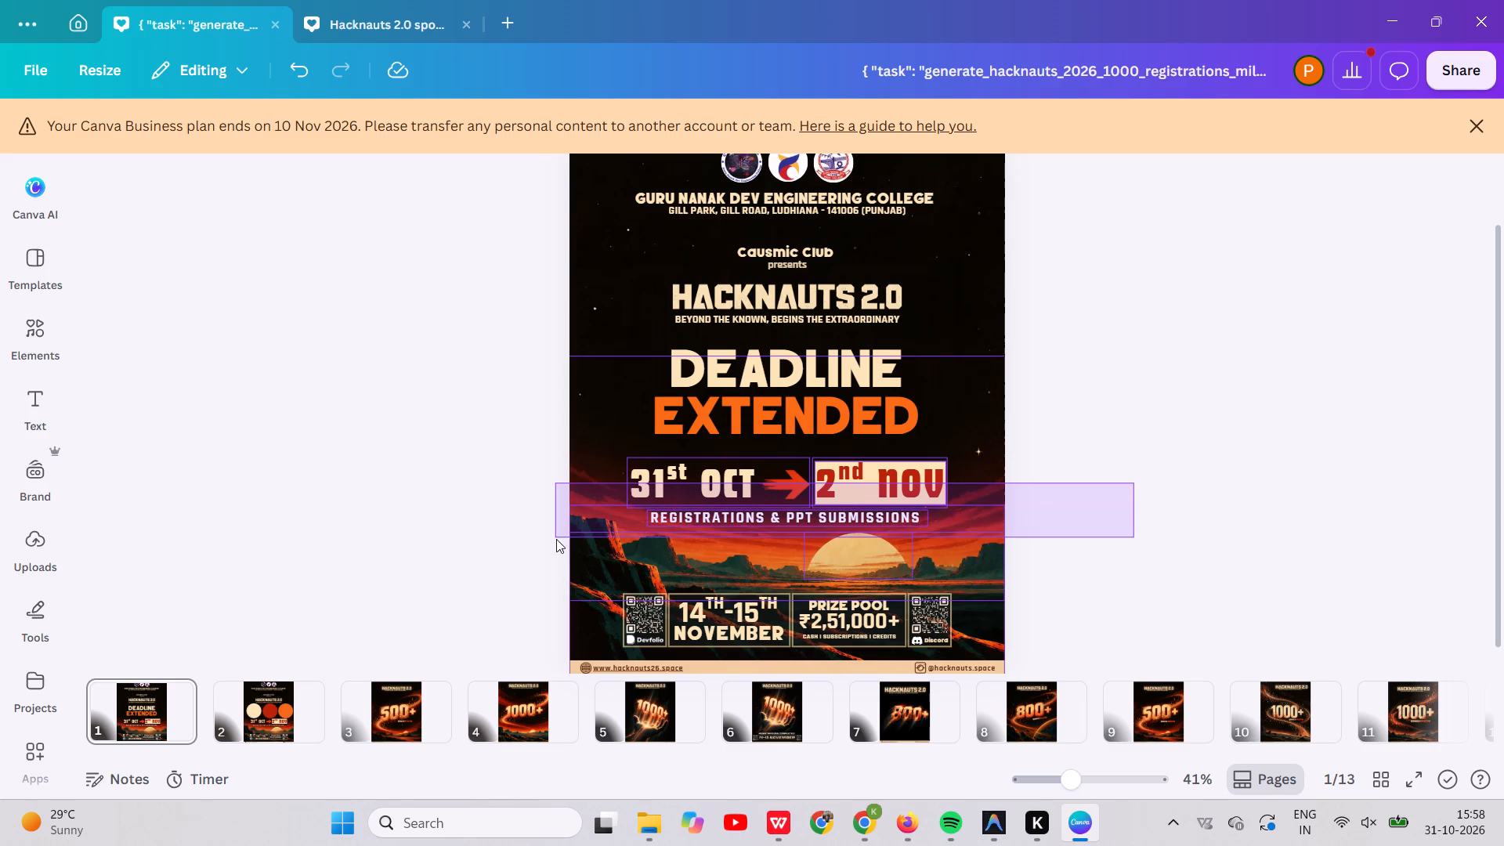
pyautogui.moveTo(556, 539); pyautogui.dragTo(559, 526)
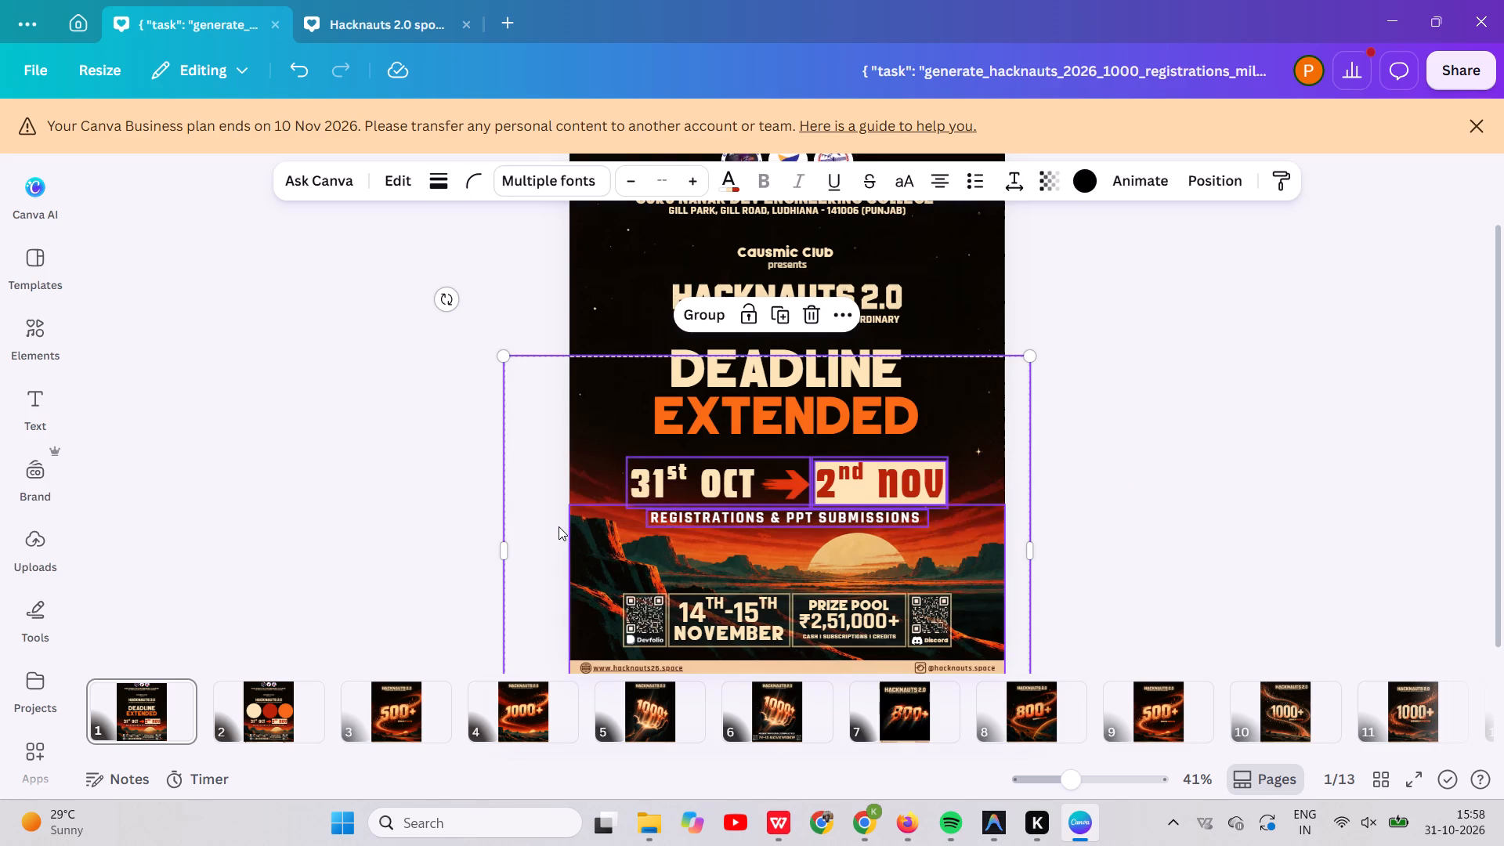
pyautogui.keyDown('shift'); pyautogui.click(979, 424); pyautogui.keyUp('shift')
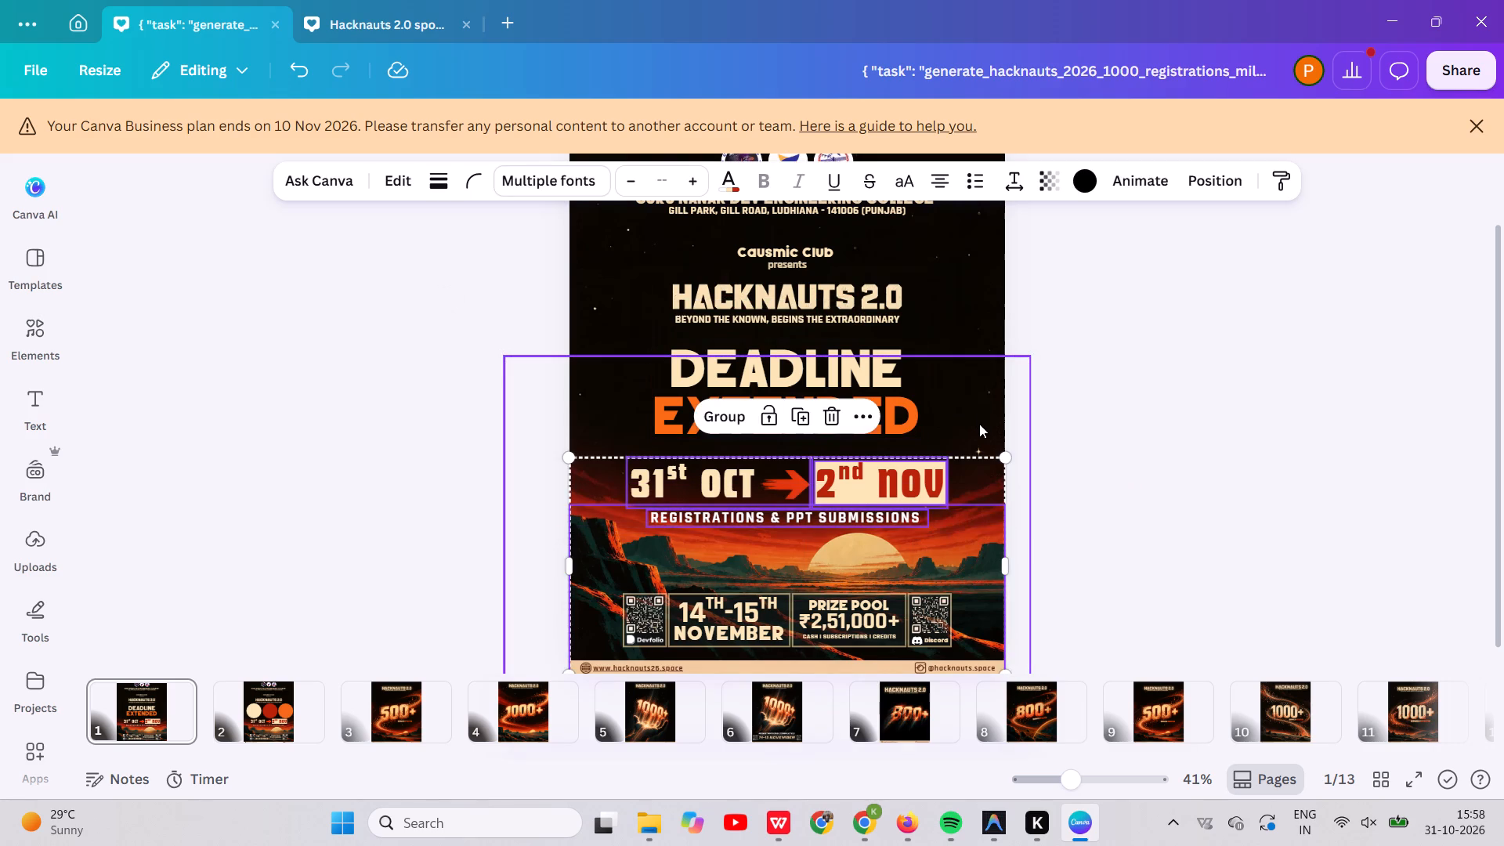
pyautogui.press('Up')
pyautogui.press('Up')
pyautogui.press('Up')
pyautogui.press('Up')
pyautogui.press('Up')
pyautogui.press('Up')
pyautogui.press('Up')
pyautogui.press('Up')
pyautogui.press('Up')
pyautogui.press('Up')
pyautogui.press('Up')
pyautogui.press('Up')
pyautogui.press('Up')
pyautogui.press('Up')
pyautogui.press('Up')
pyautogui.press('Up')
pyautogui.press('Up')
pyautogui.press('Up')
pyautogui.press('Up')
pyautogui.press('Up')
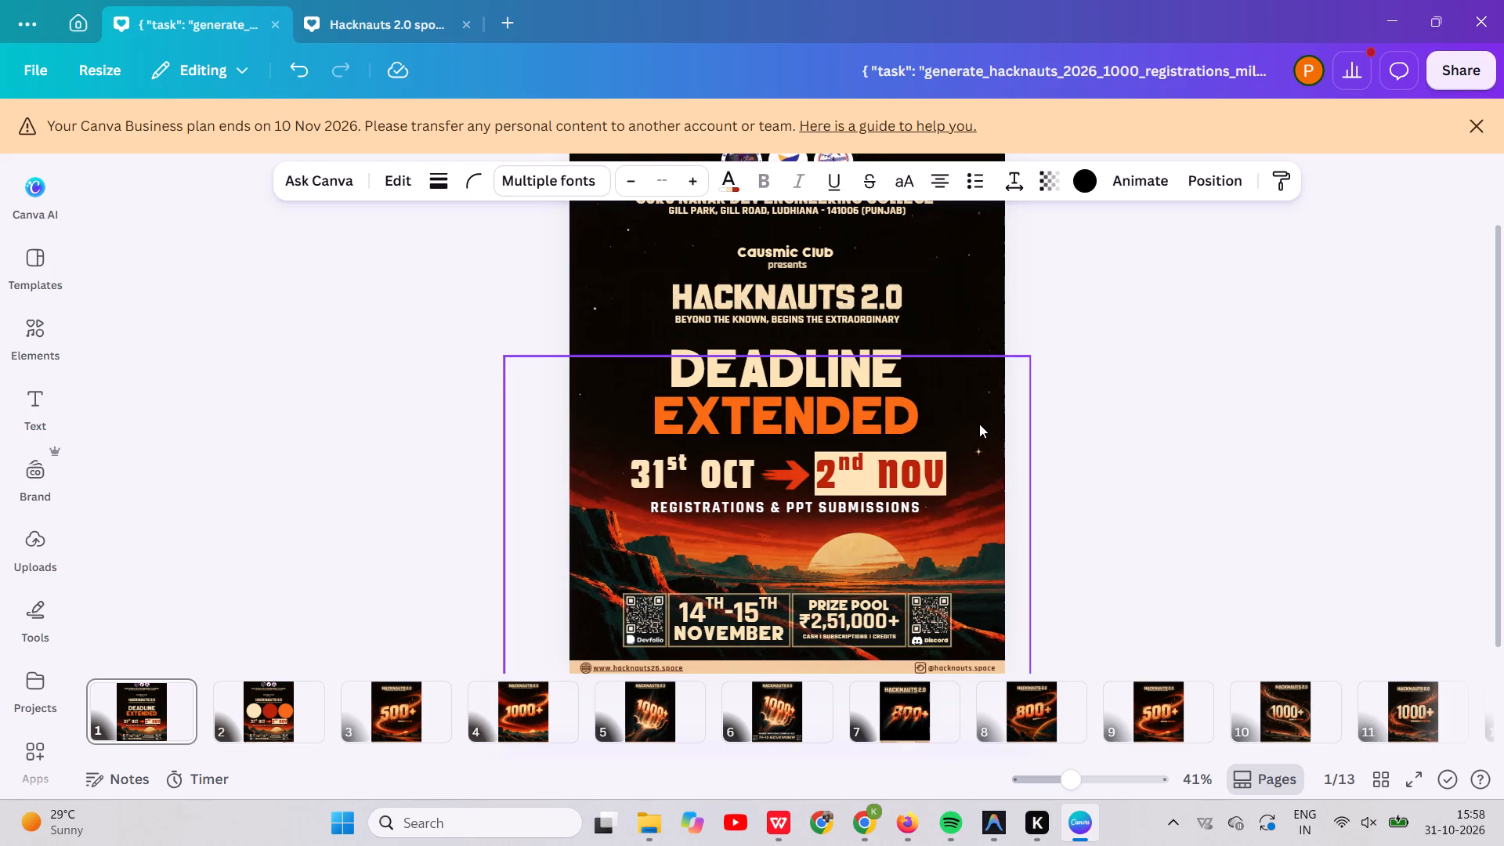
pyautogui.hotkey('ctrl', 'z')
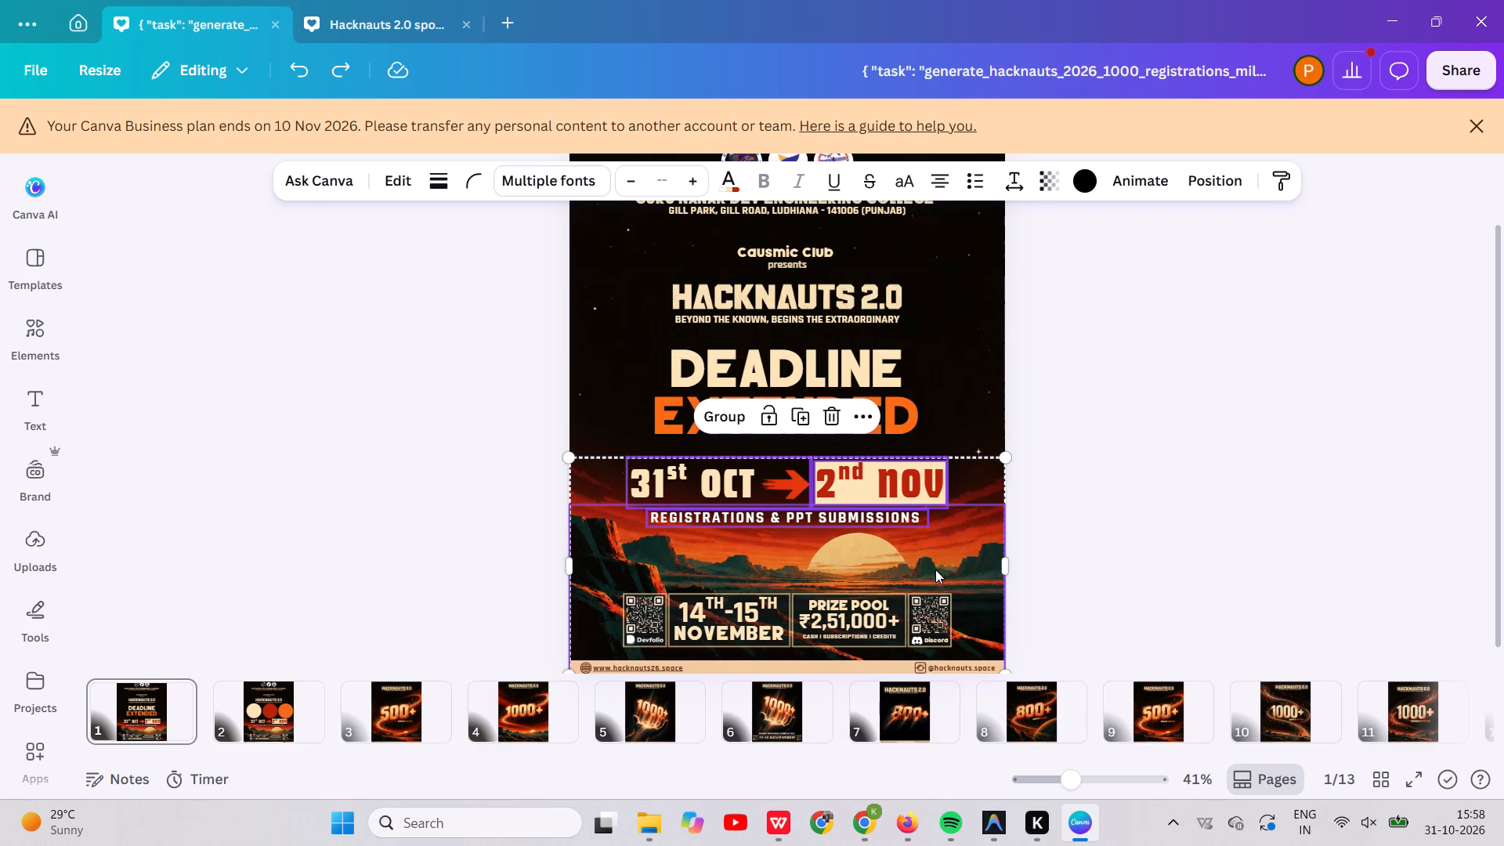
# Exclude the sunset landscape from the selection and nudge only the date row and "REGISTRATIONS & PPT SUBMISSIONS" line up slightly.
pyautogui.keyDown('shift'); pyautogui.click(960, 532); pyautogui.keyUp('shift')
pyautogui.press('Up')
pyautogui.press('Up')
pyautogui.press('Up')
pyautogui.press('Up')
pyautogui.press('Up')
pyautogui.press('Up')
pyautogui.press('Up')
pyautogui.press('Up')
pyautogui.press('Up')
pyautogui.press('Up')
pyautogui.press('Up')
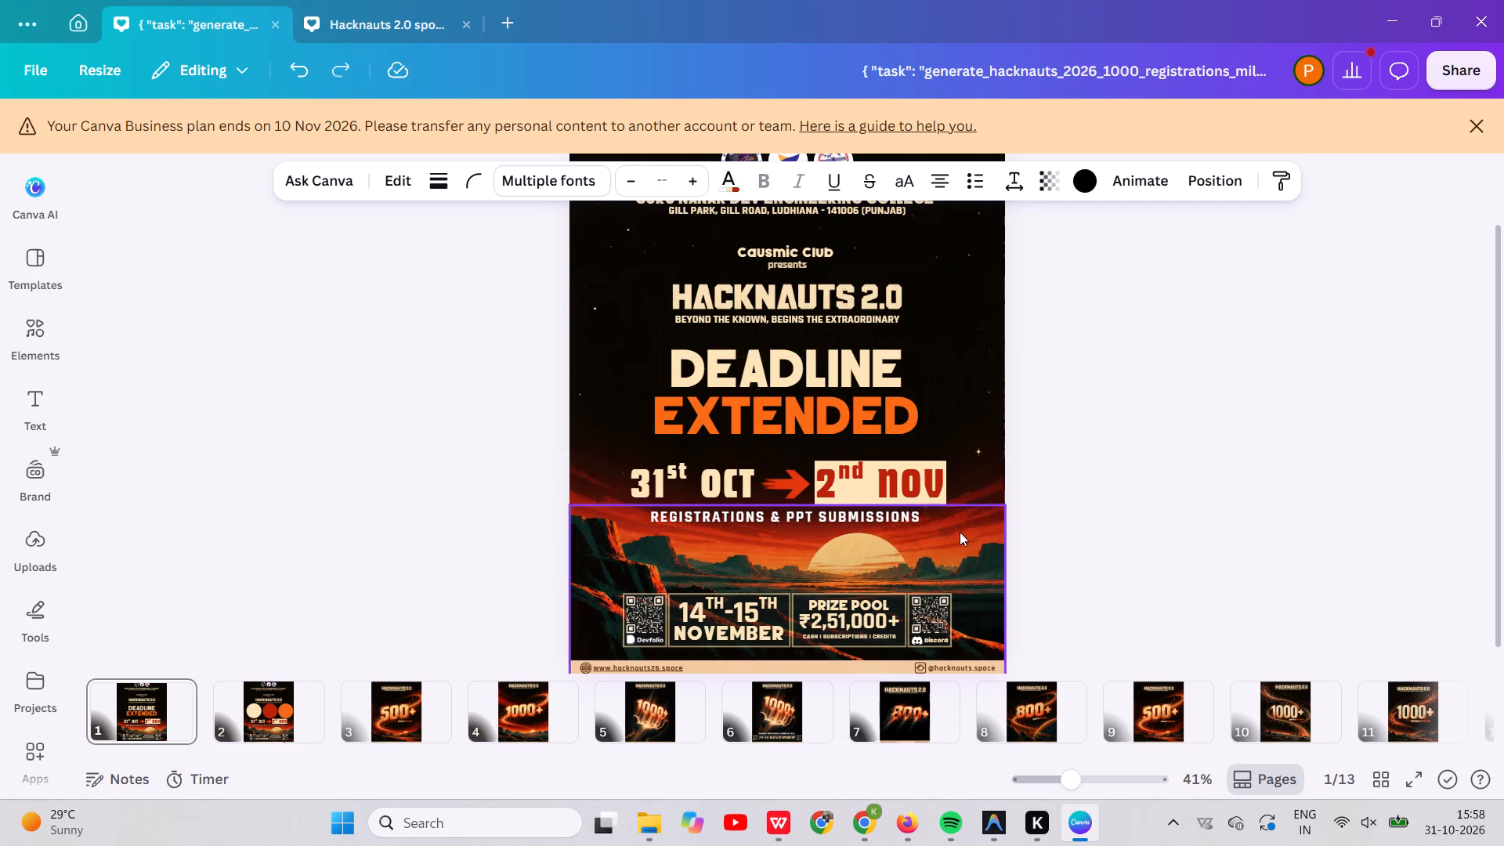
pyautogui.press('Up')
pyautogui.press('Up')
pyautogui.press('Up')
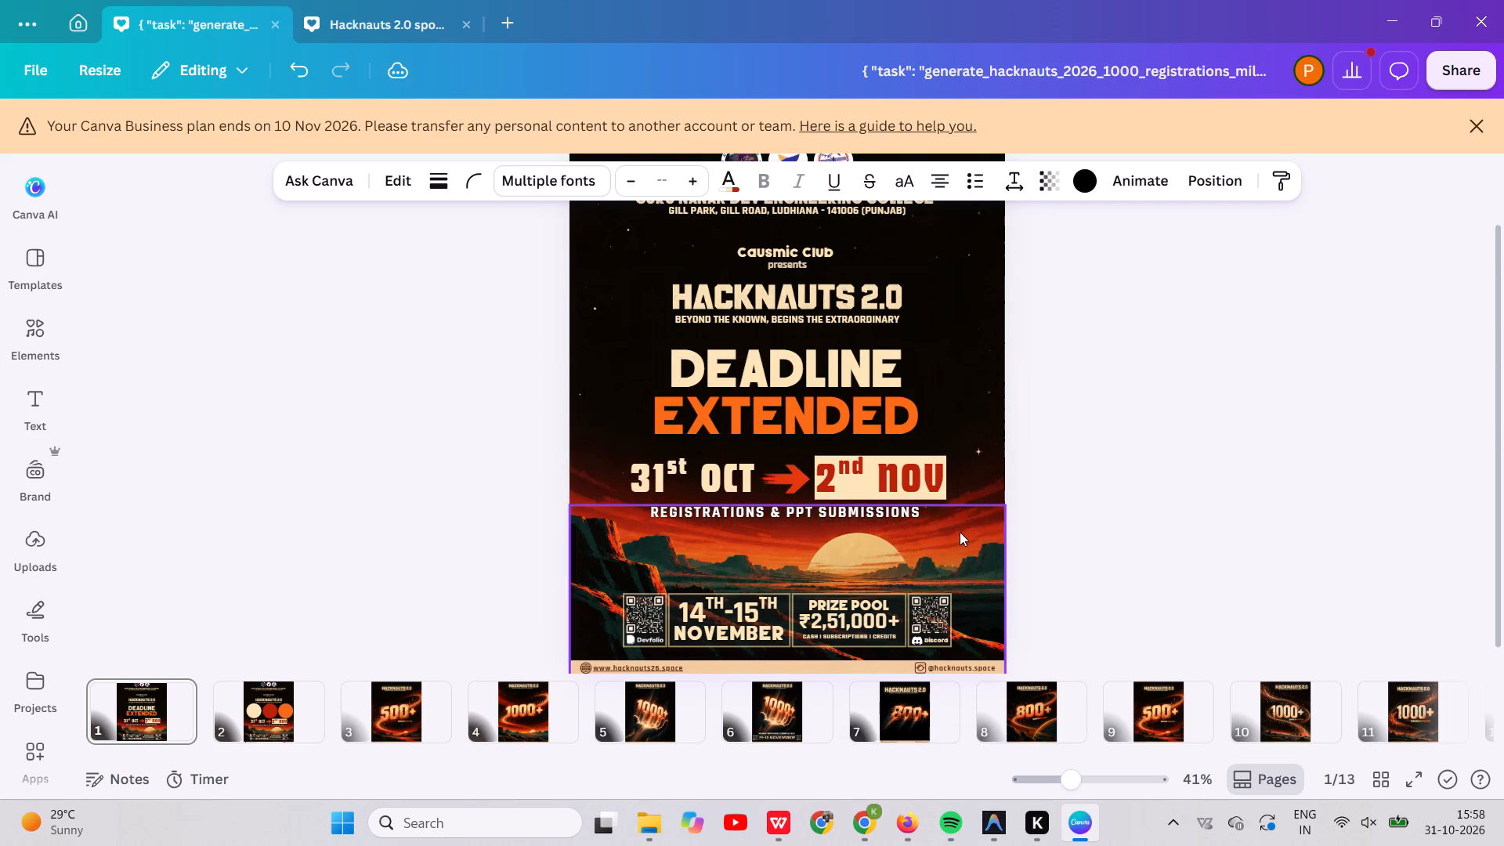
pyautogui.click(1220, 536)
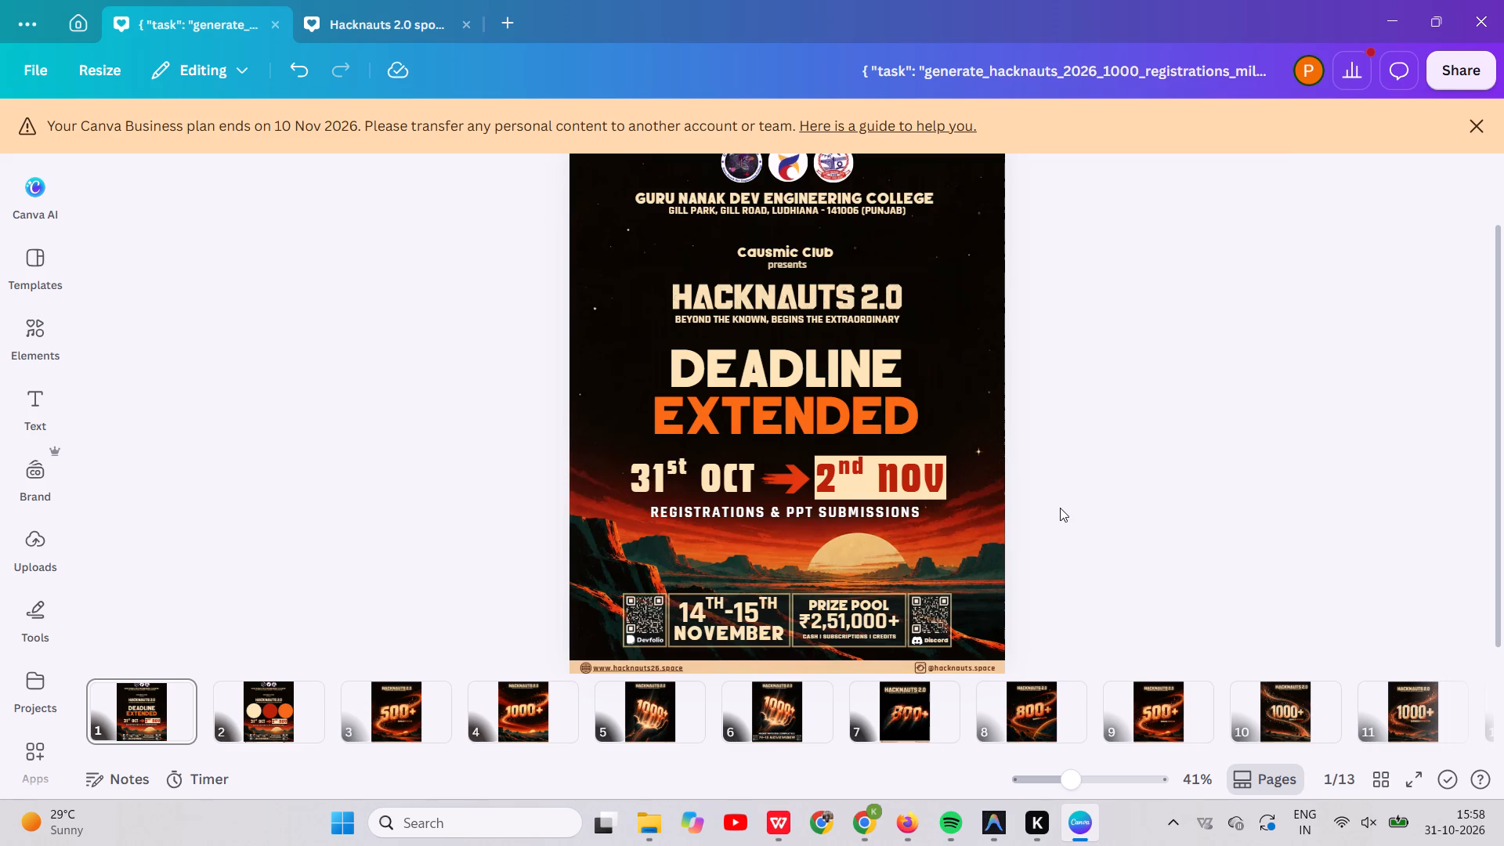
# Change the text colour of the "REGISTRATIONS & PPT SUBMISSIONS" line to light orange #fce5b6.
pyautogui.click(856, 508)
pyautogui.click(575, 184)
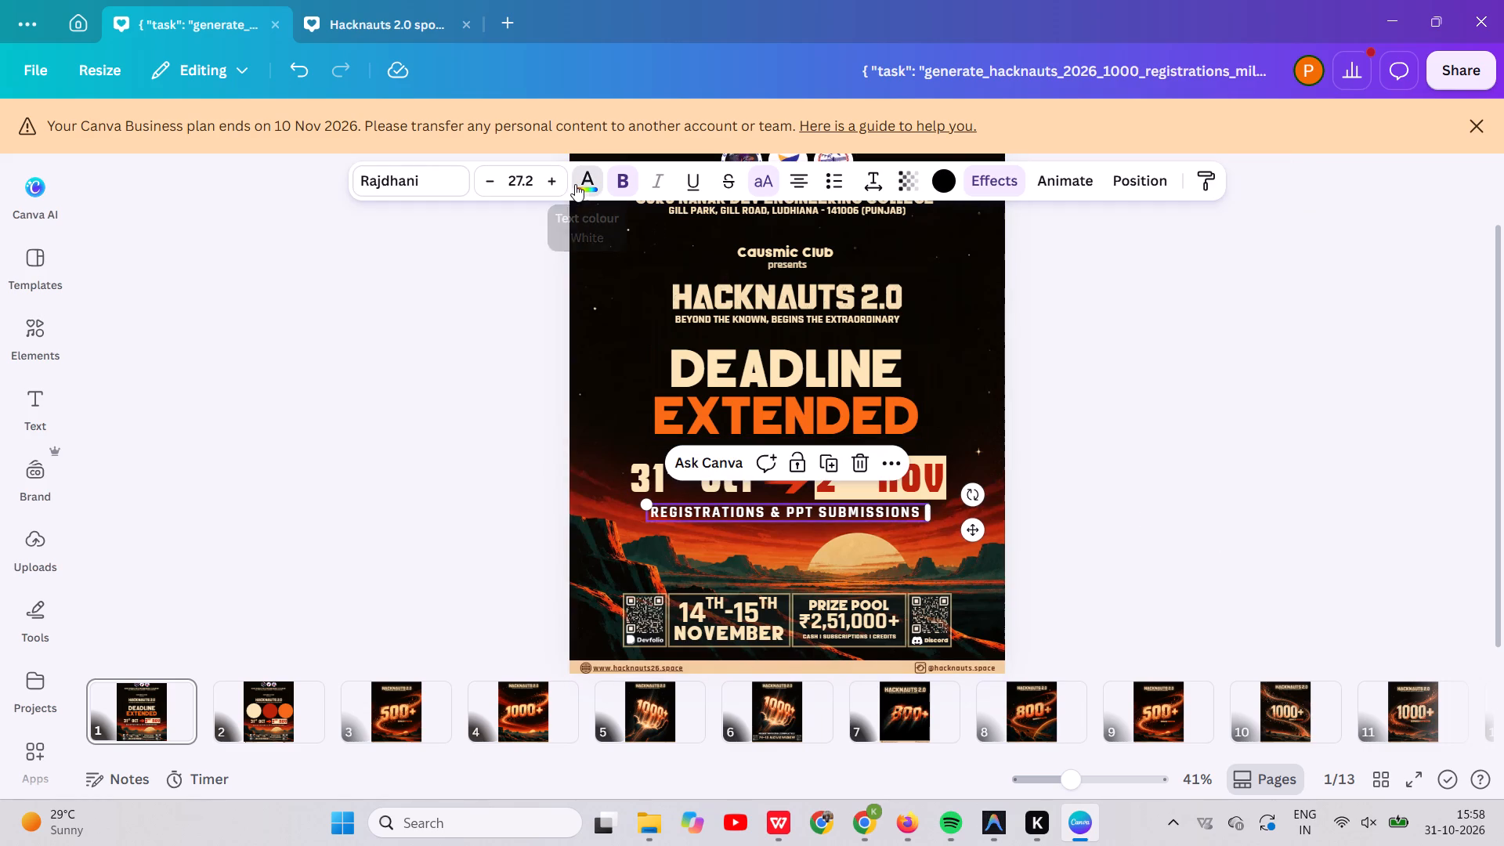
pyautogui.click(99, 431)
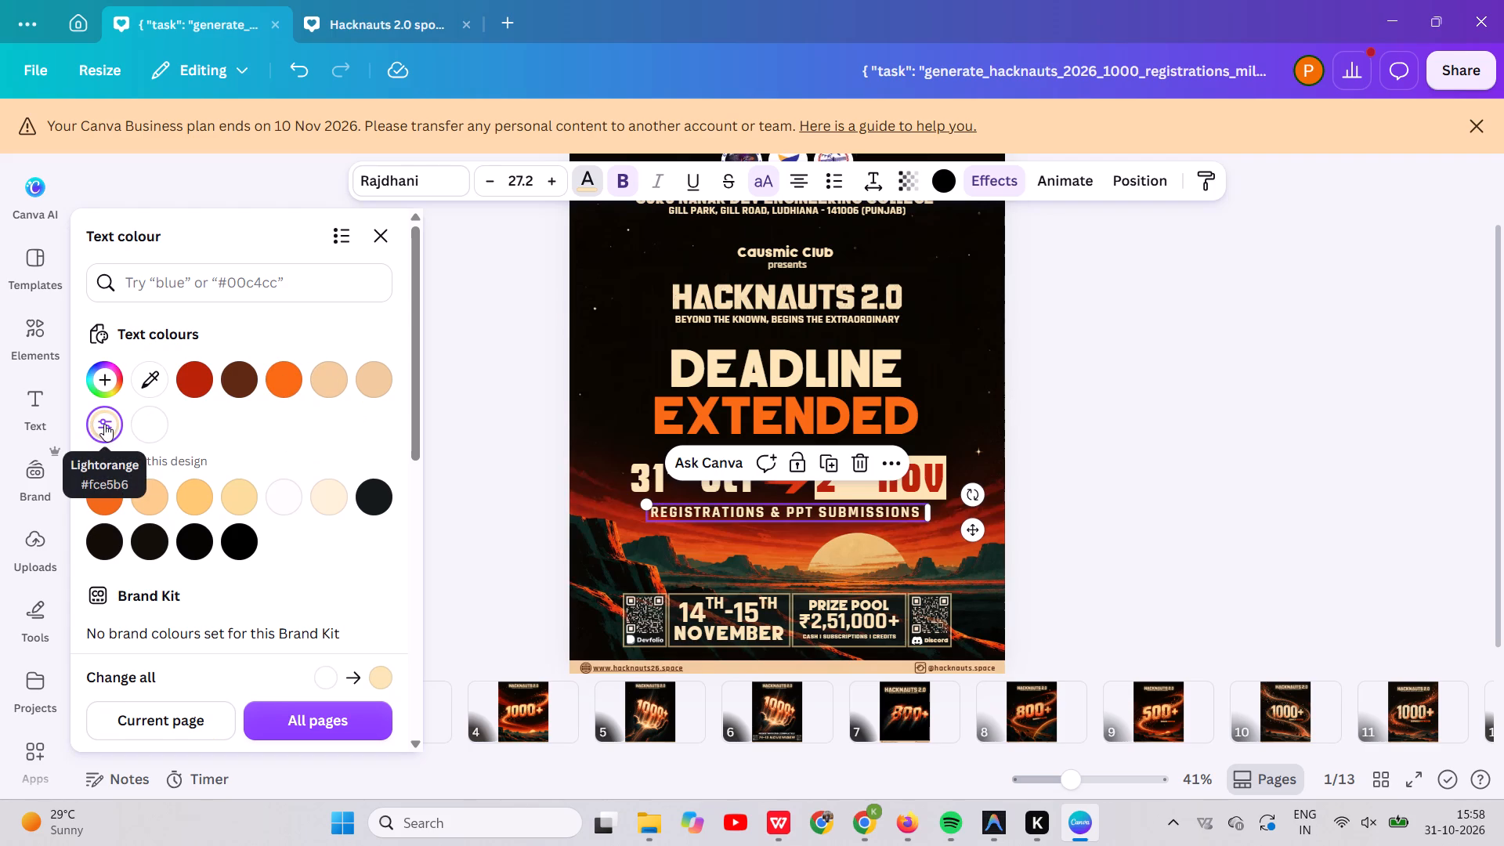
pyautogui.click(1143, 438)
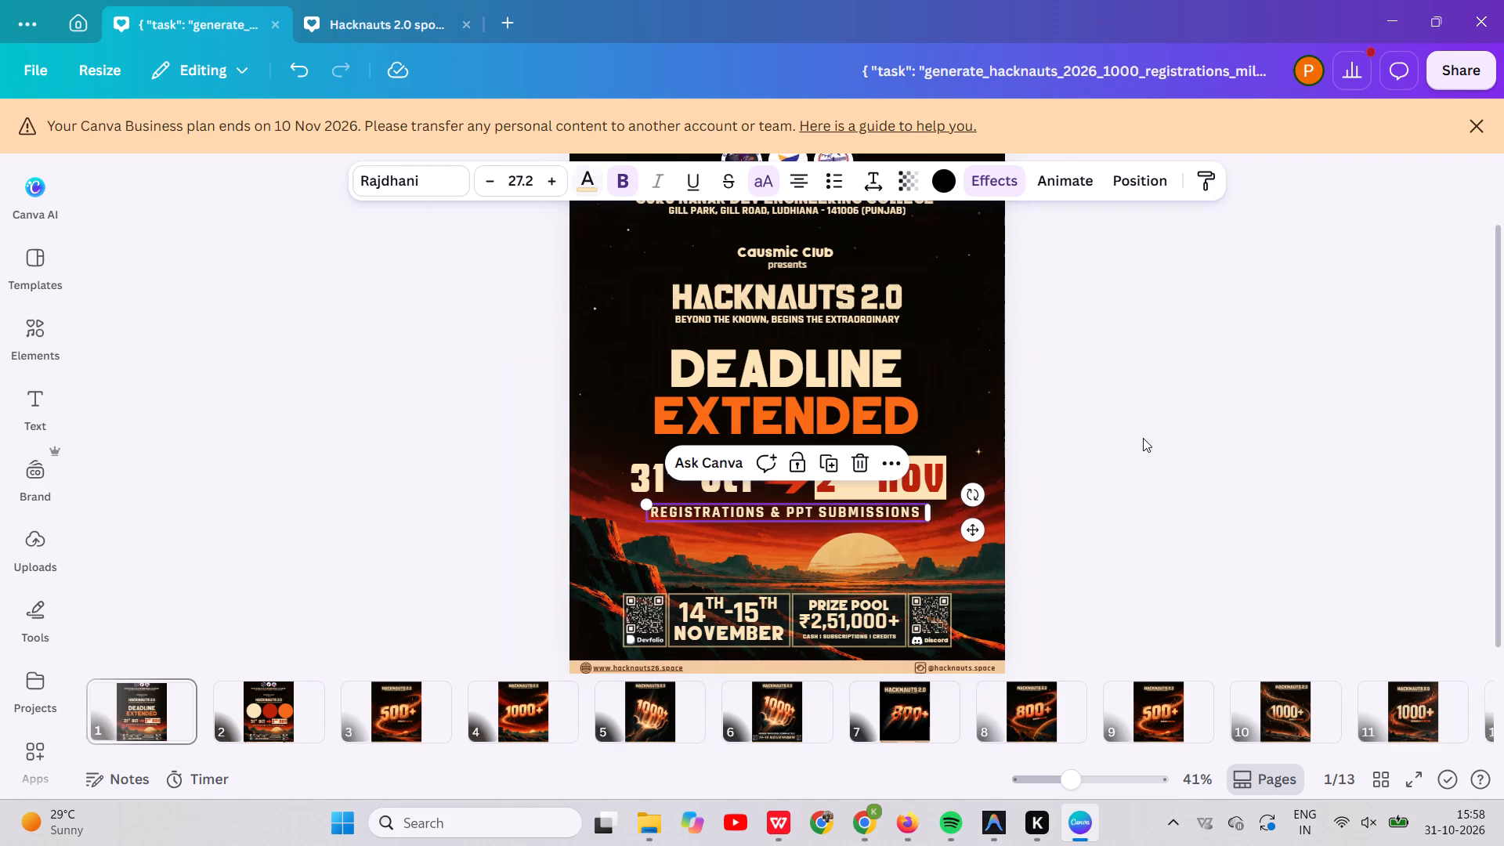
# Open the download options for the updated "DEADLINE EXTENDED" poster.
pyautogui.click(1452, 71)
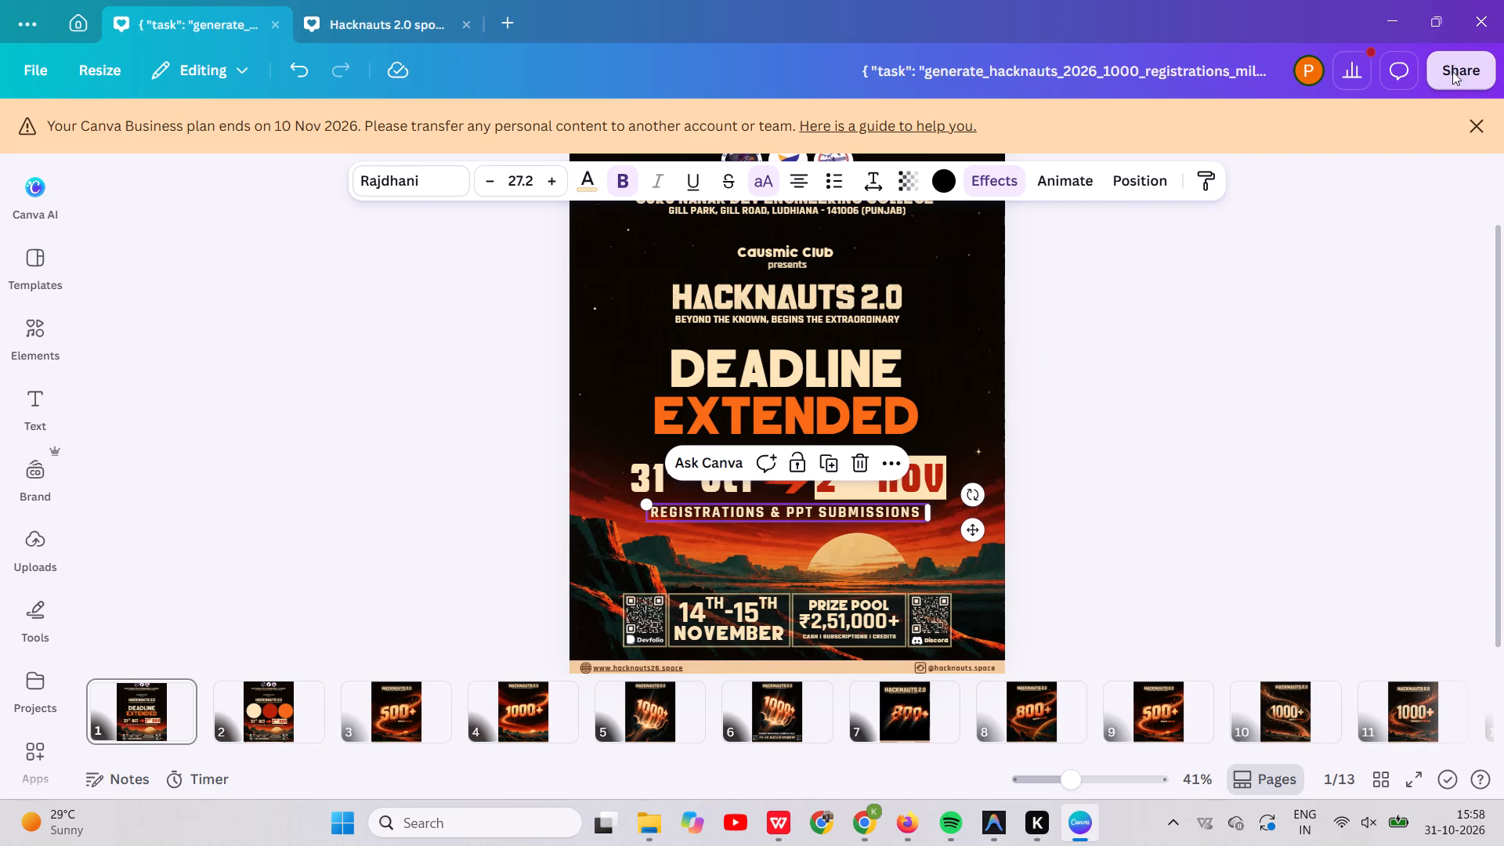
pyautogui.click(1140, 509)
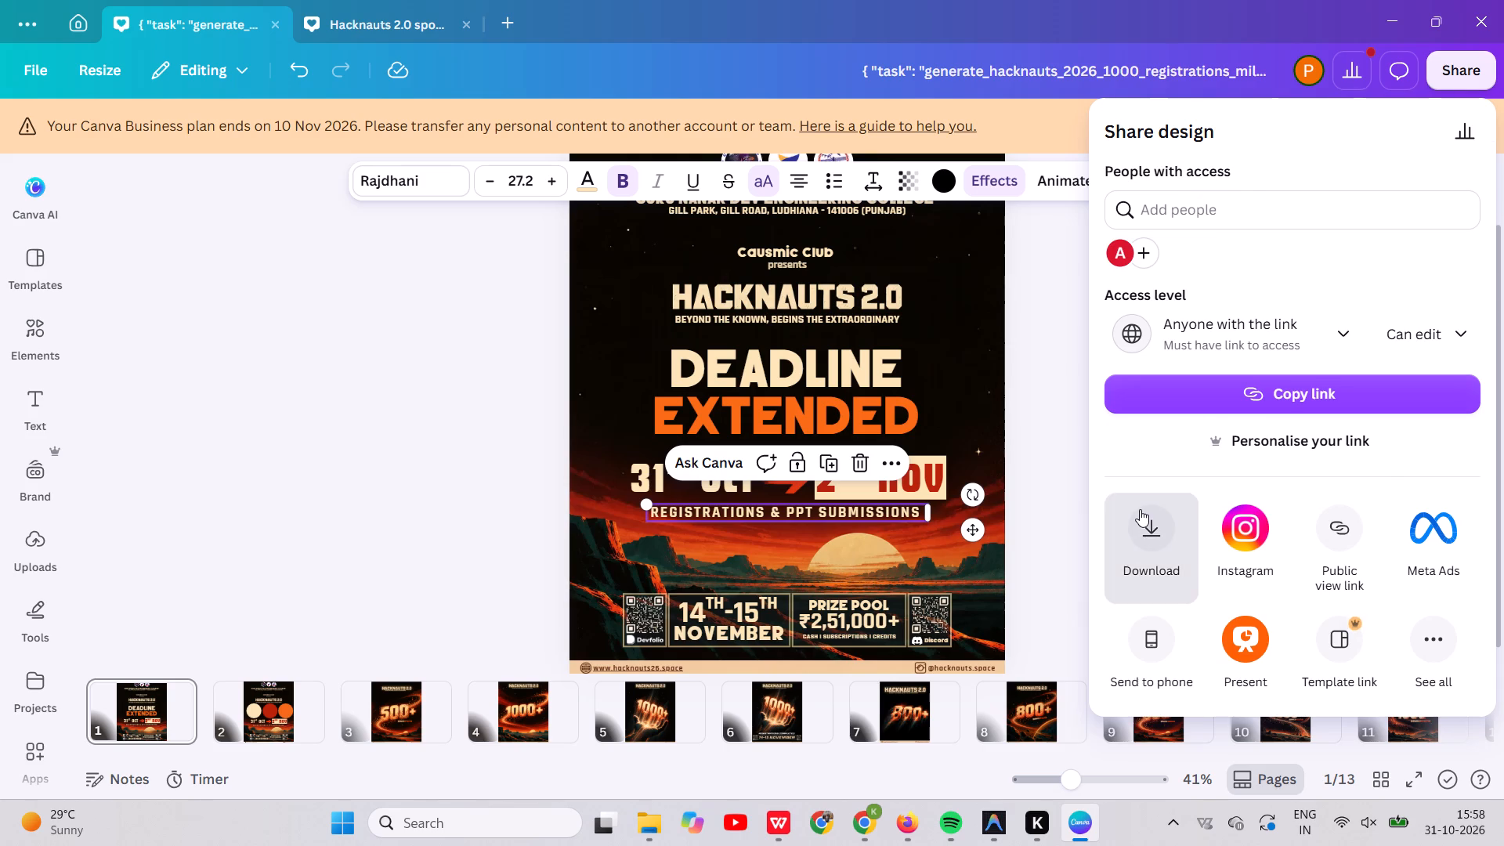
# Download the updated "DEADLINE EXTENDED" poster as a PNG, naming the file extended_date1.png in the Downloads folder.
pyautogui.click(1269, 587)
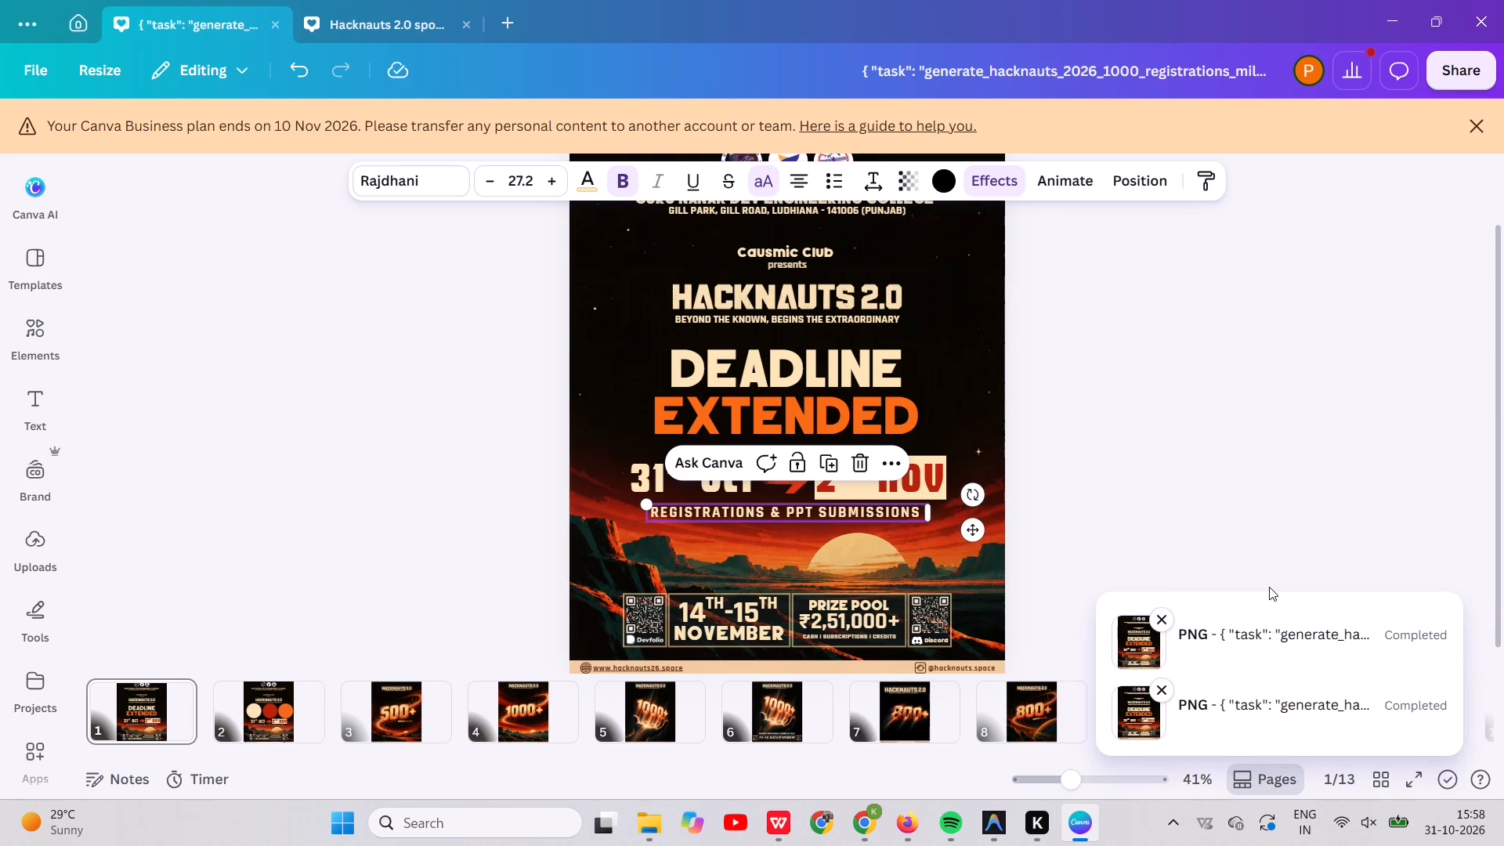
pyautogui.click(284, 269)
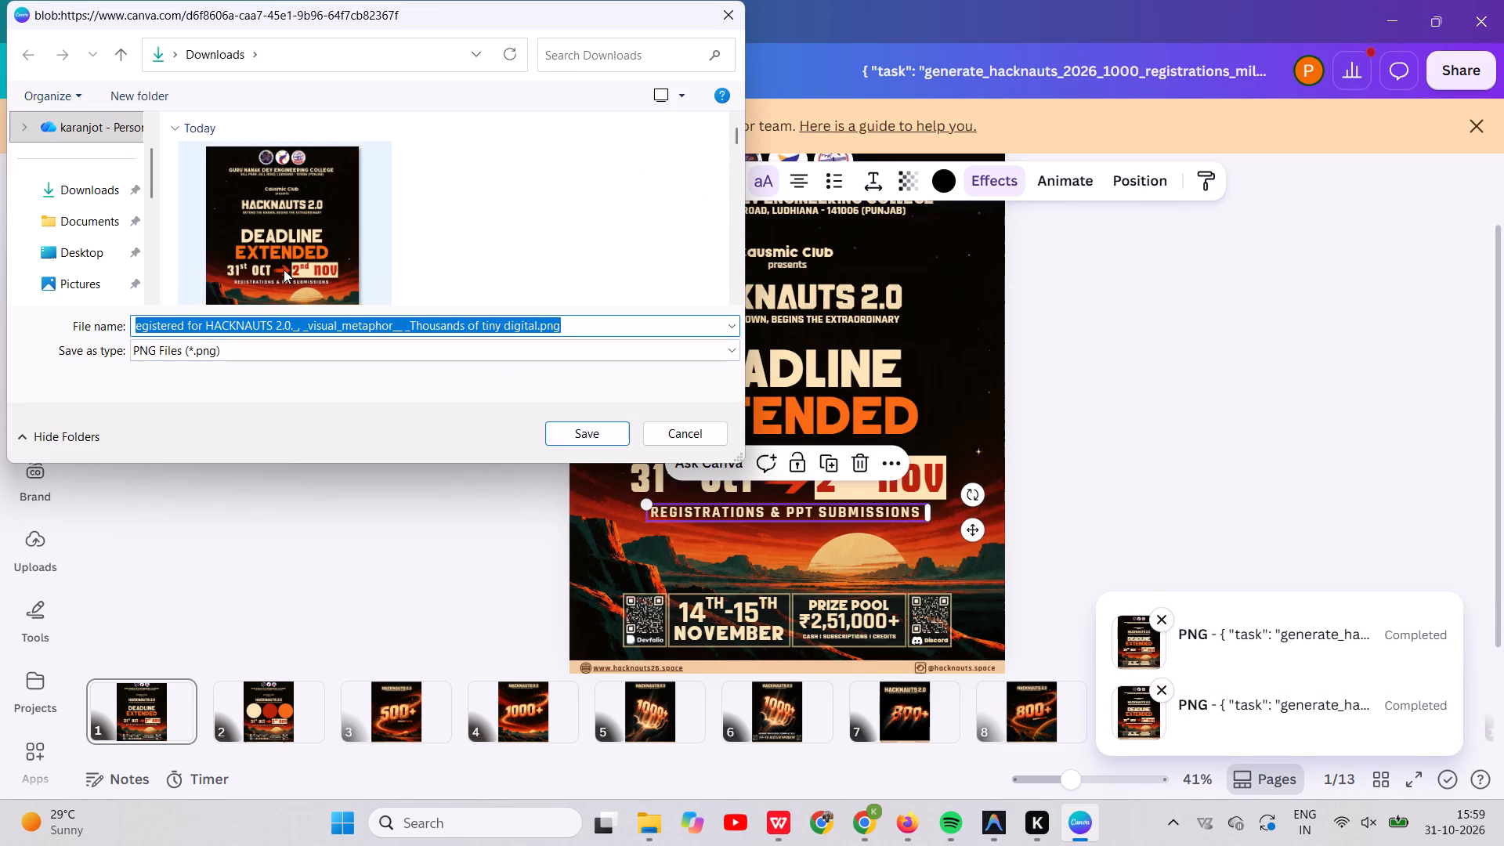
pyautogui.click(211, 327)
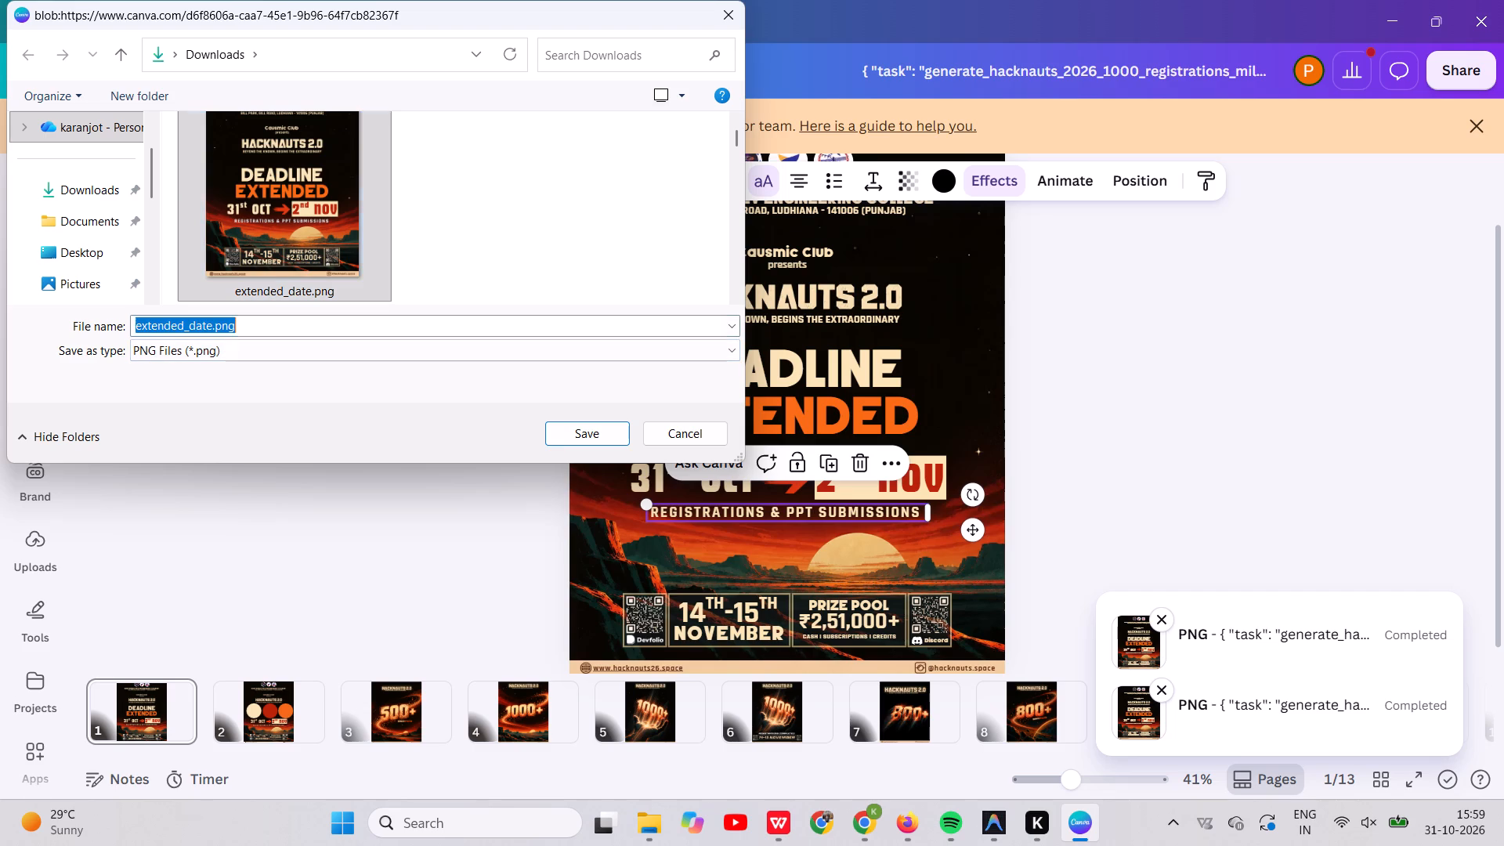
pyautogui.click(211, 327)
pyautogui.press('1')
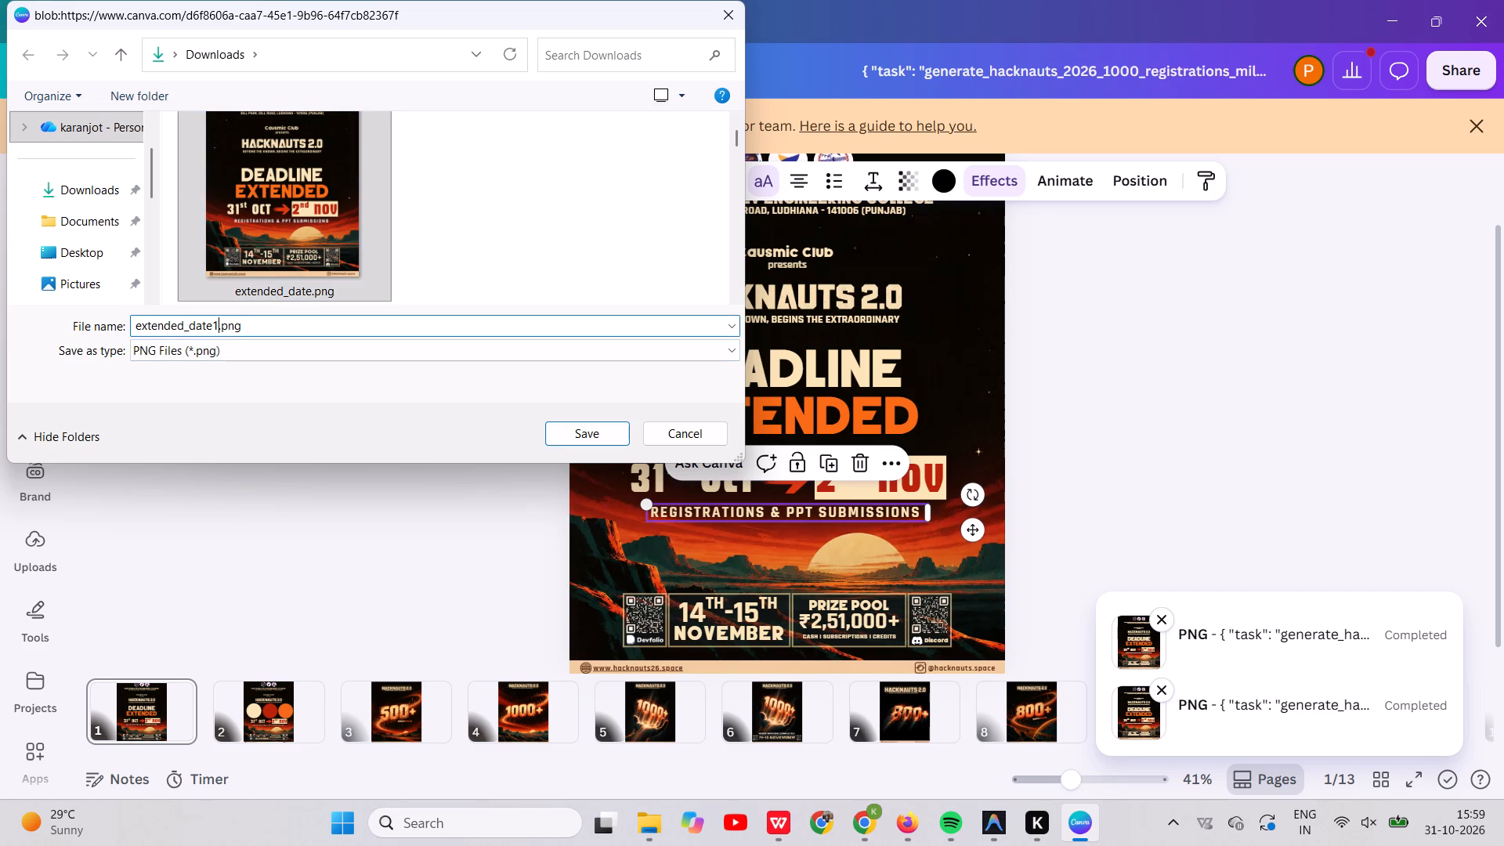
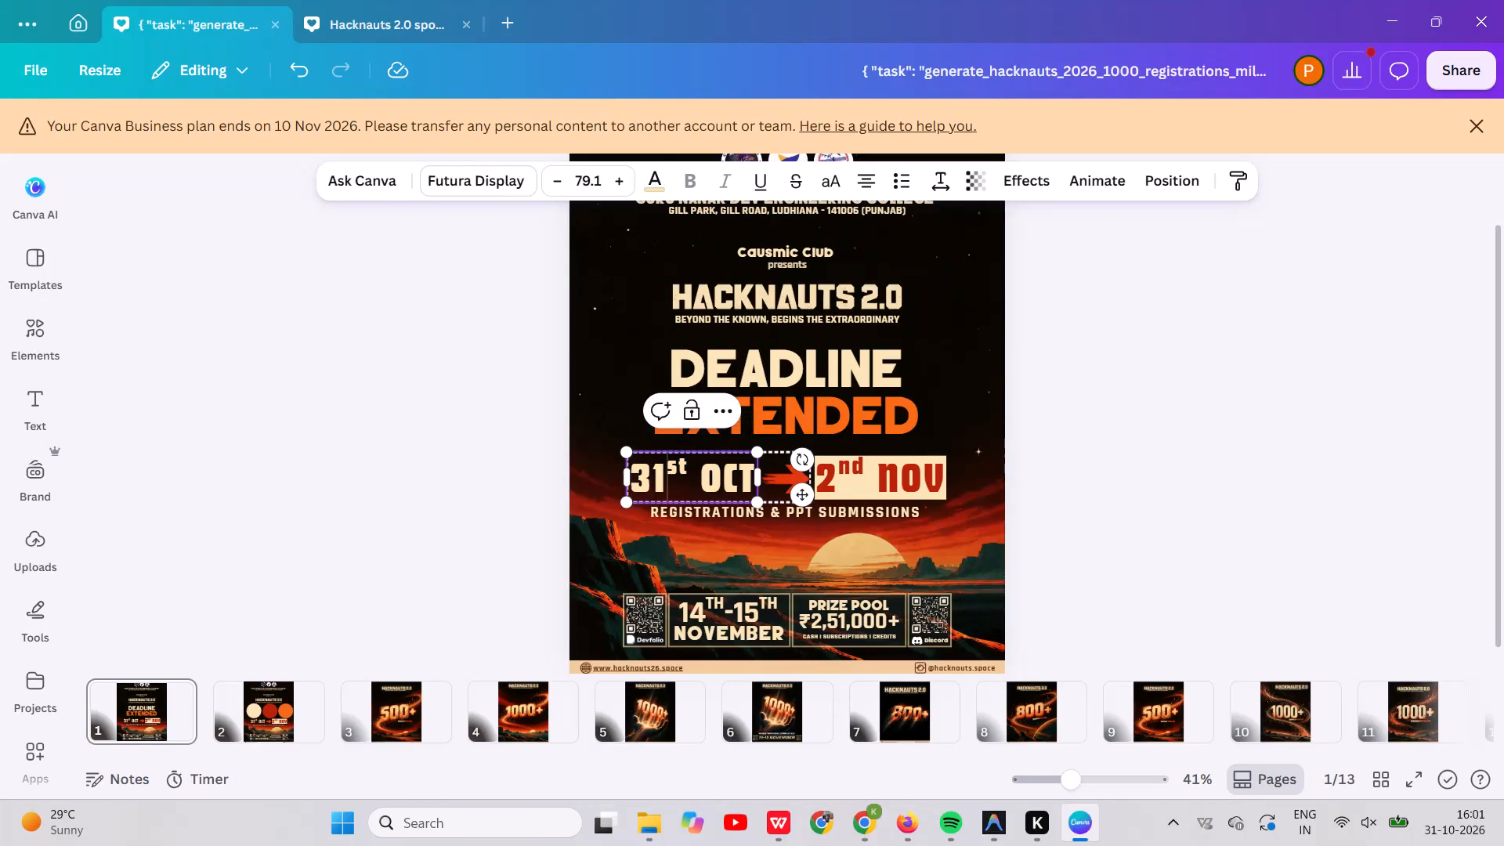
# Change the day number of the October date to 30 in the date row below "DEADLINE EXTENDED".
pyautogui.press('BackSpace')
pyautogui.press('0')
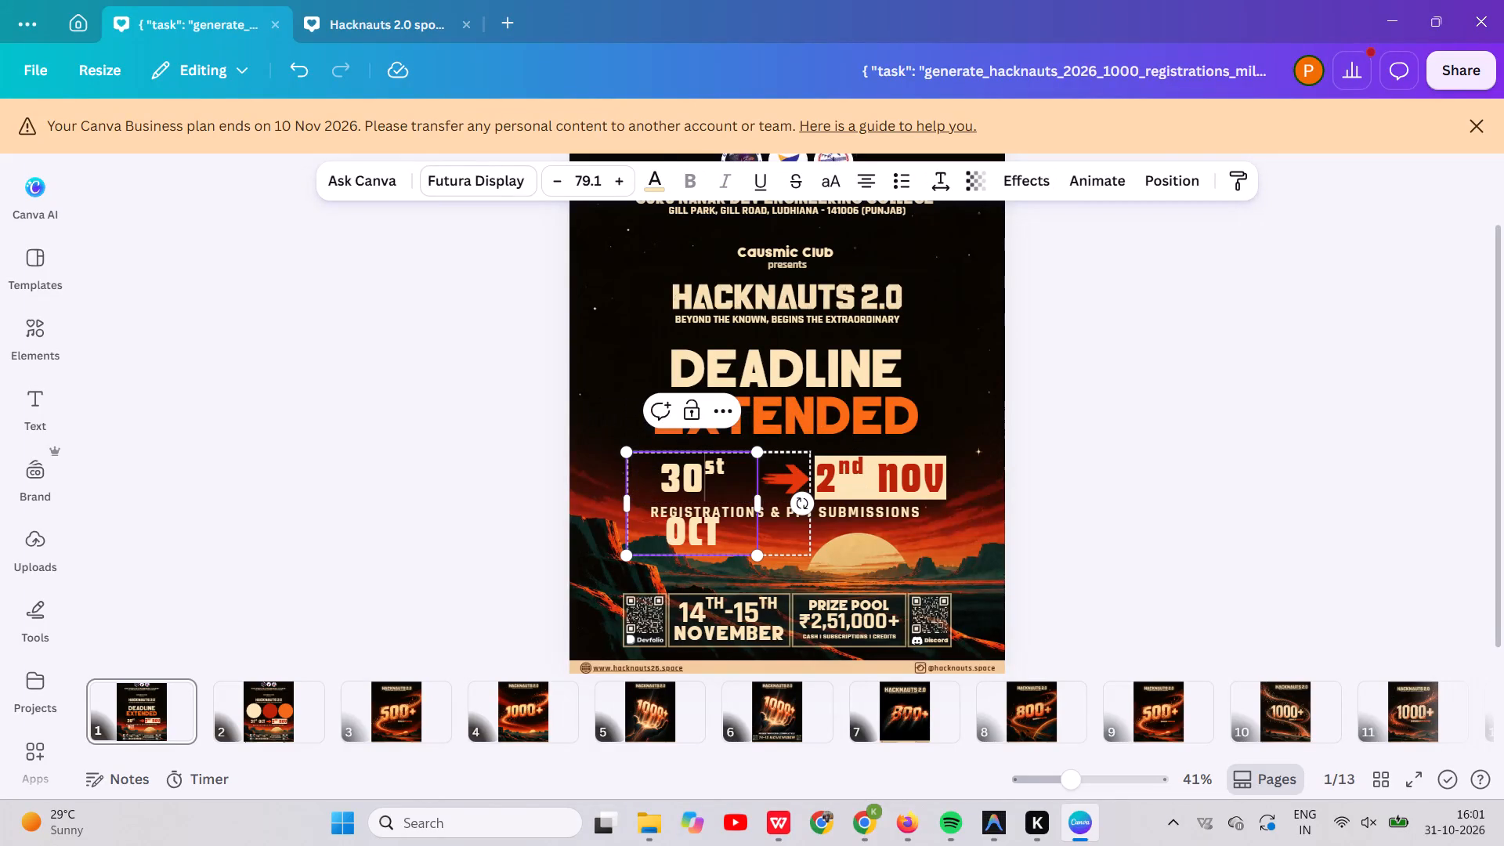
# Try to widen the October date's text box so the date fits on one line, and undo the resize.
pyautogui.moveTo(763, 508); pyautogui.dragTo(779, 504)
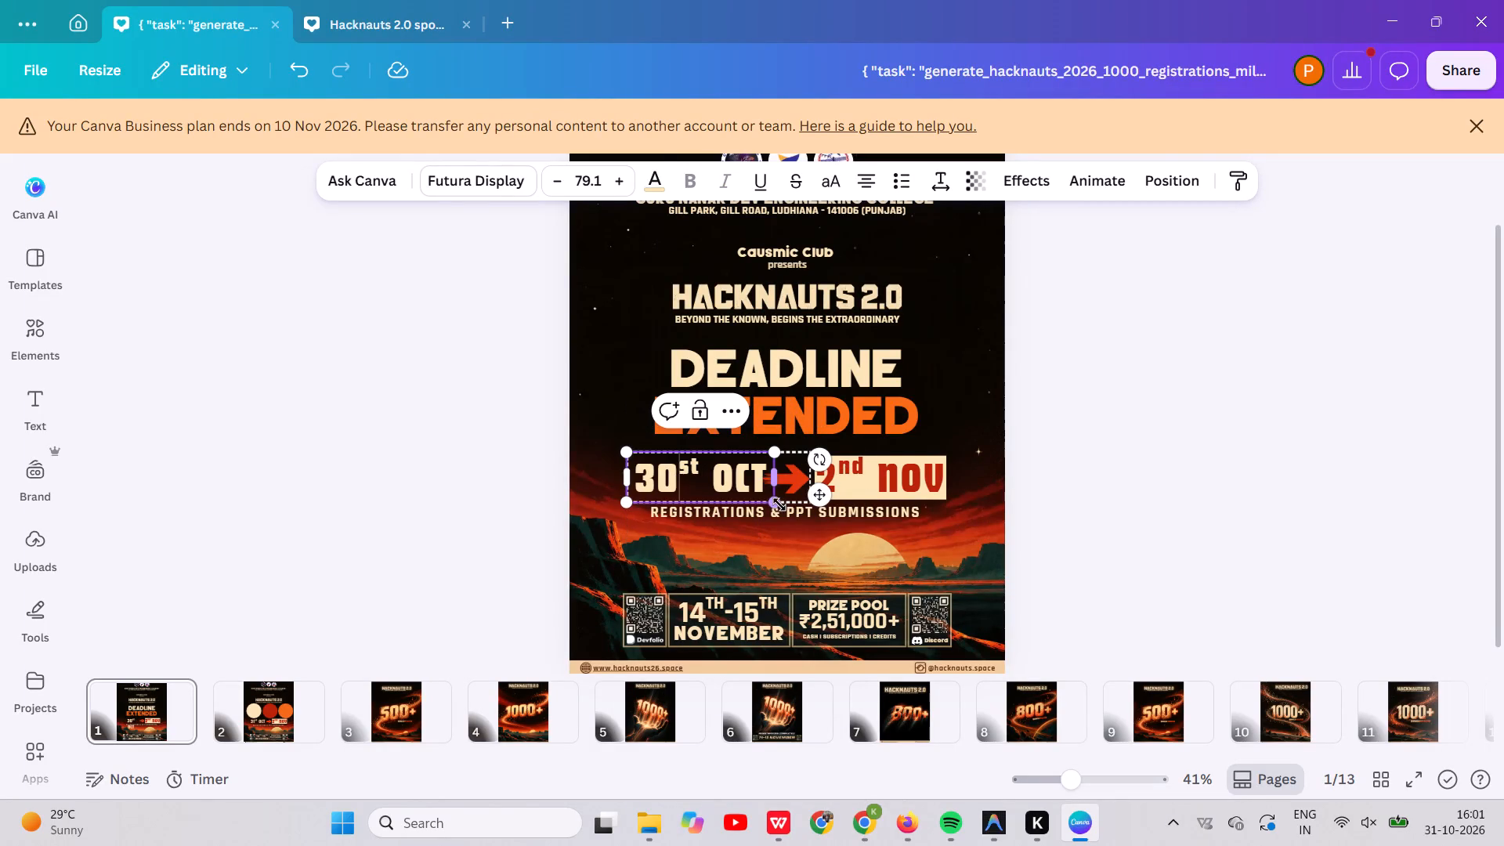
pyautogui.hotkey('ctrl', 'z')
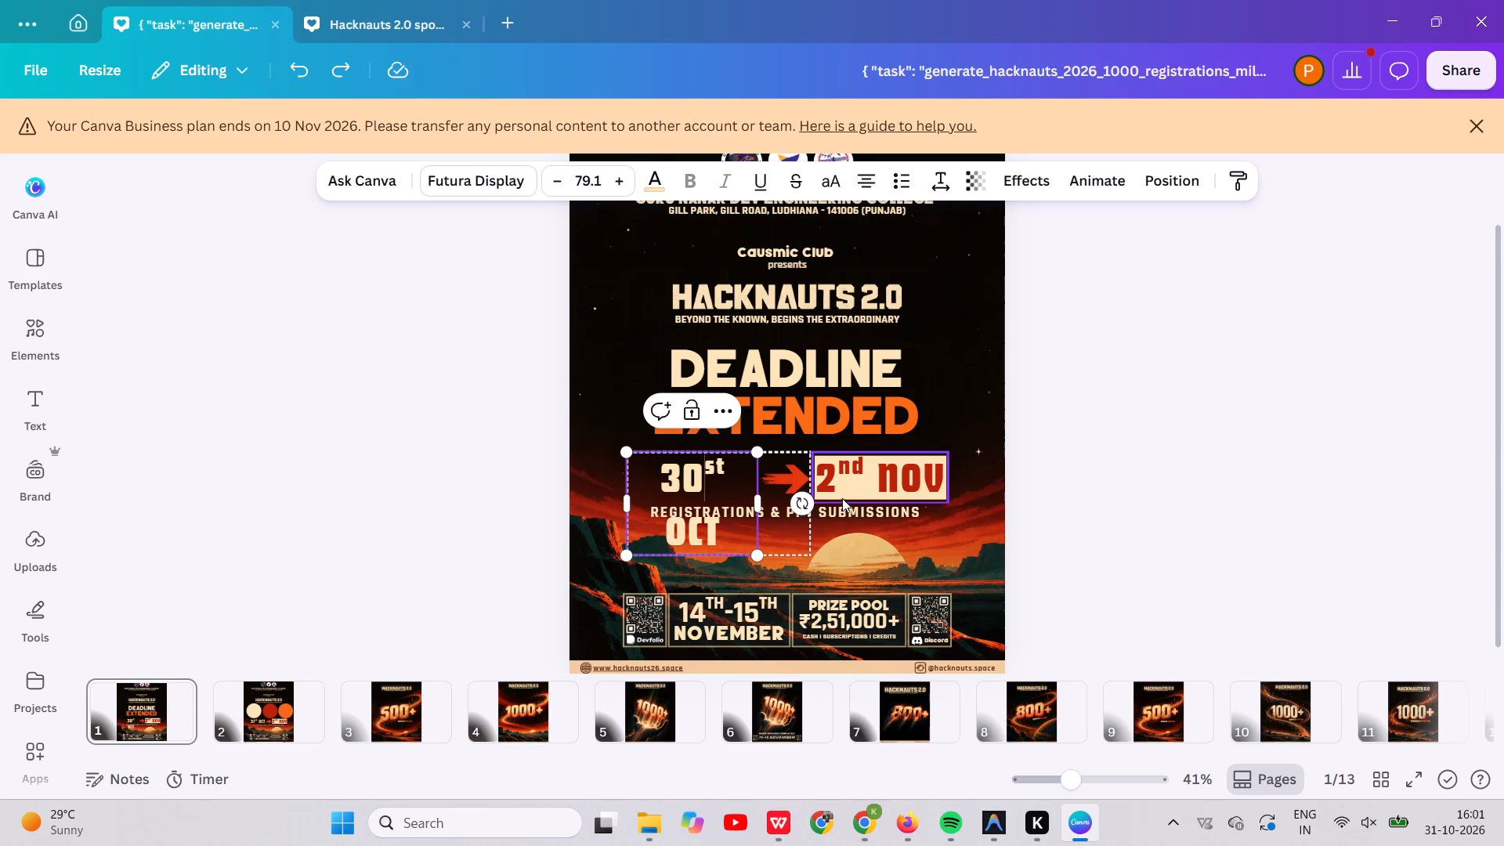
# Select the wrapped "OCT" text inside the October date's text box.
pyautogui.tripleClick(754, 509)
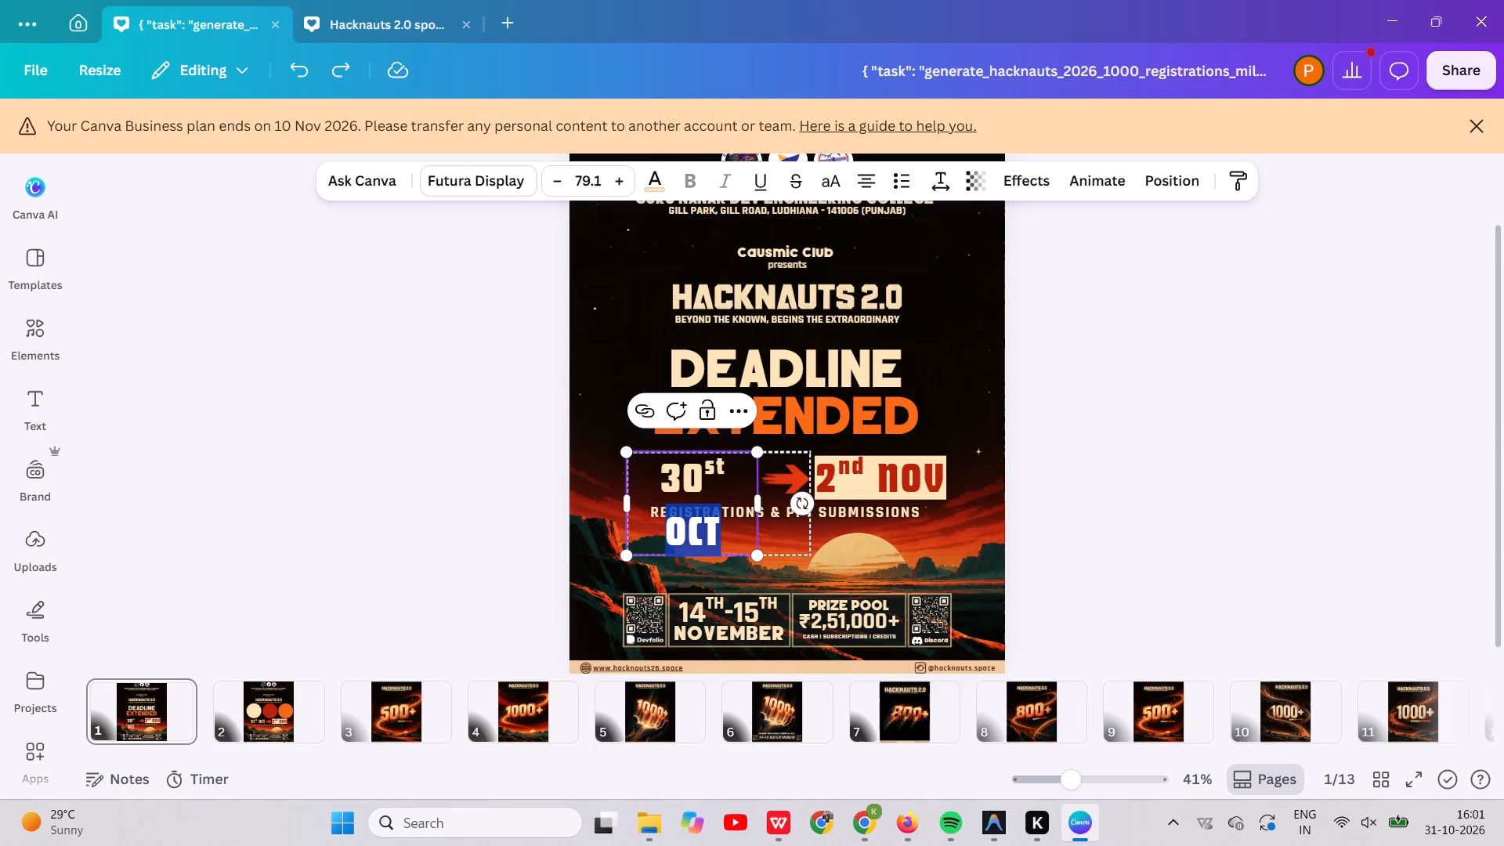
# Undo the start-date edit that pushed "OCT" onto a second line.
pyautogui.click(970, 490)
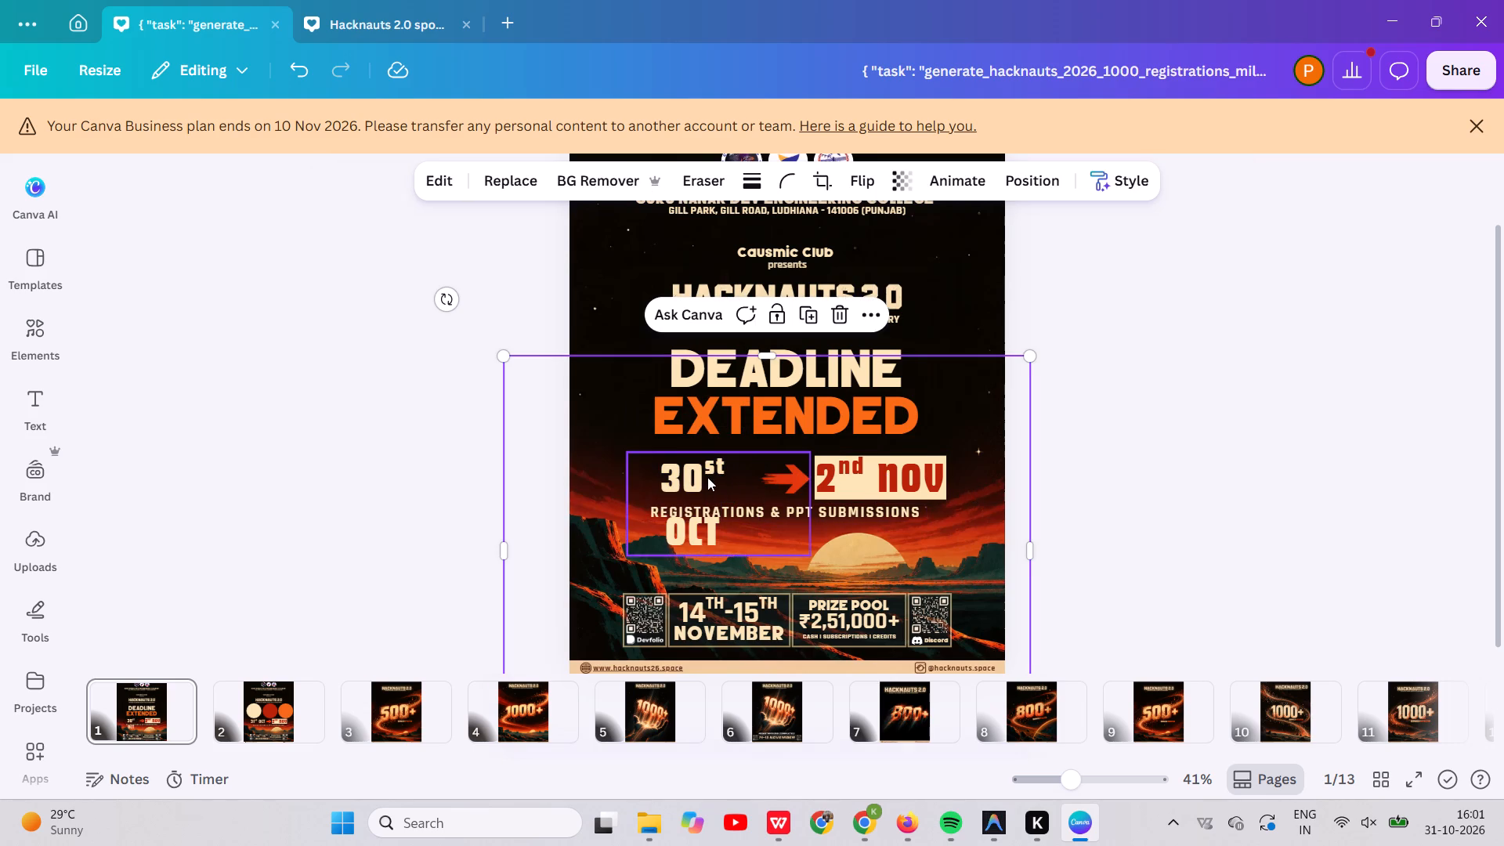
pyautogui.click(679, 478)
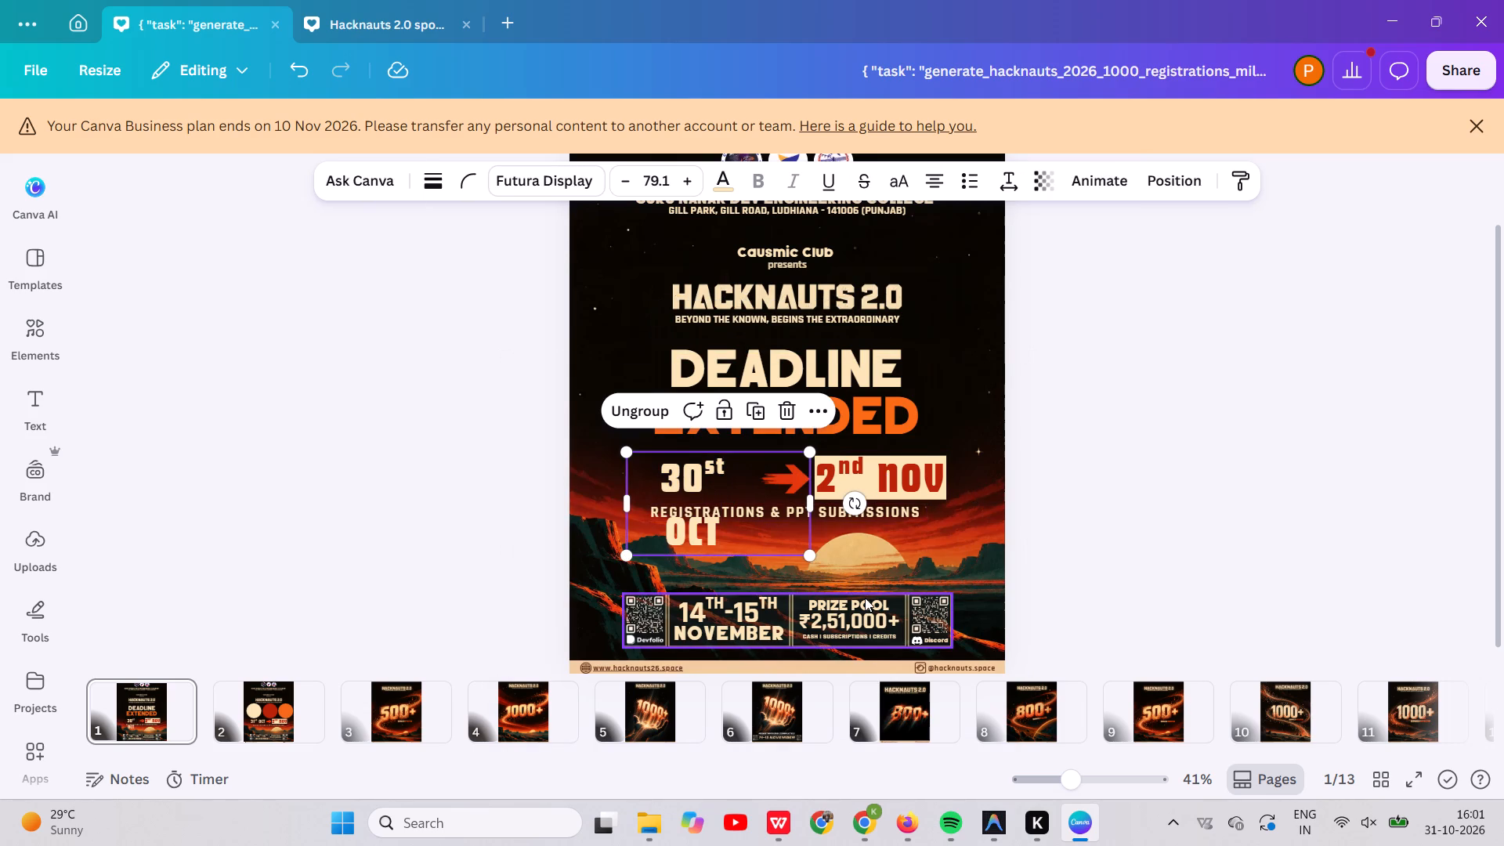
pyautogui.hotkey('ctrl', 'z')
pyautogui.hotkey('ctrl', 'z')
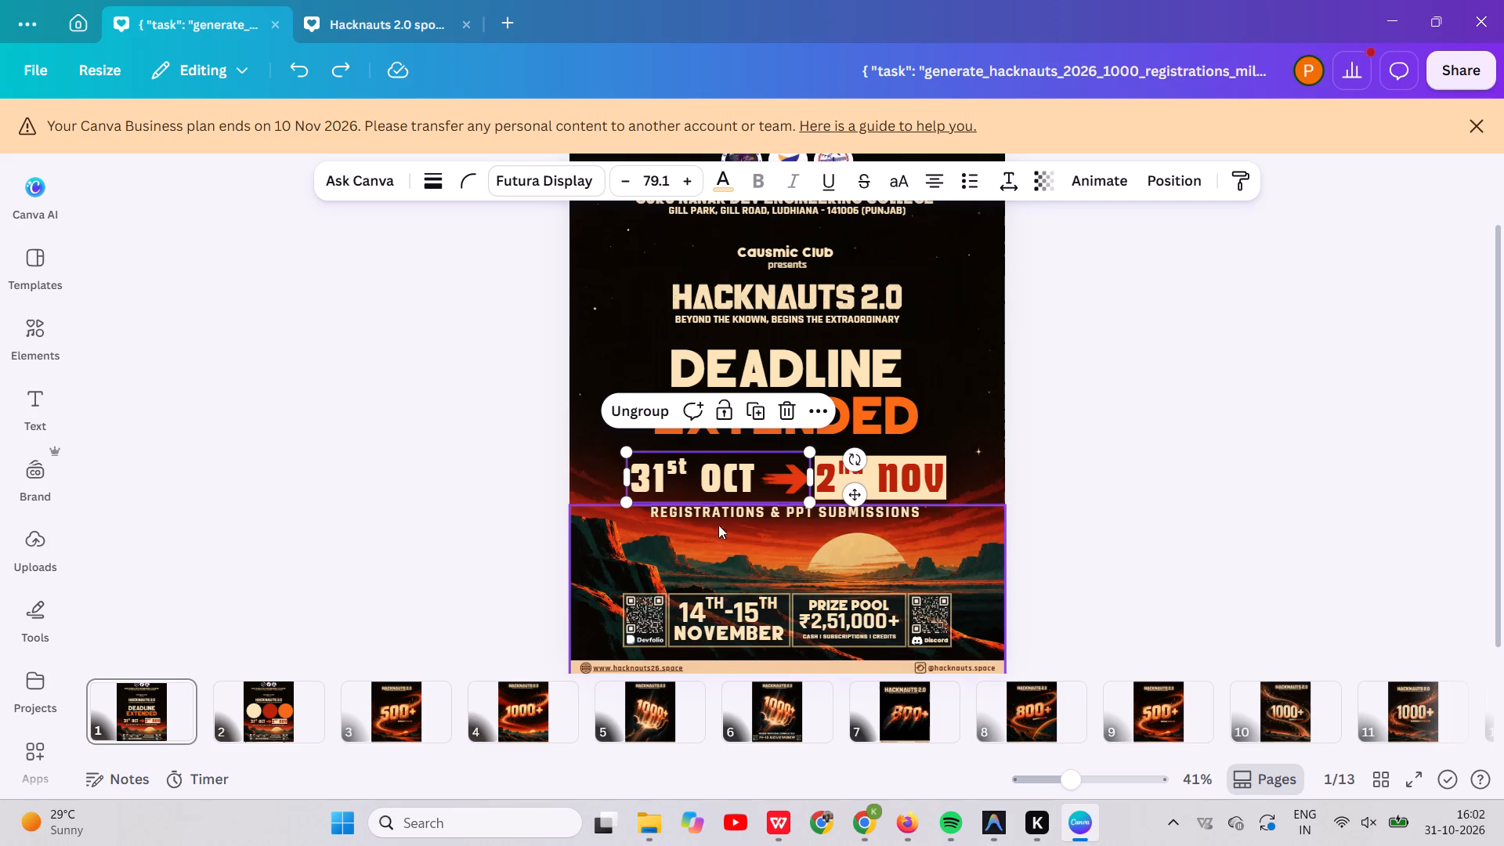
# Enlarge the "31st OCT" and arrow group slightly towards the "2nd NOV" box.
pyautogui.moveTo(808, 479); pyautogui.dragTo(811, 479)
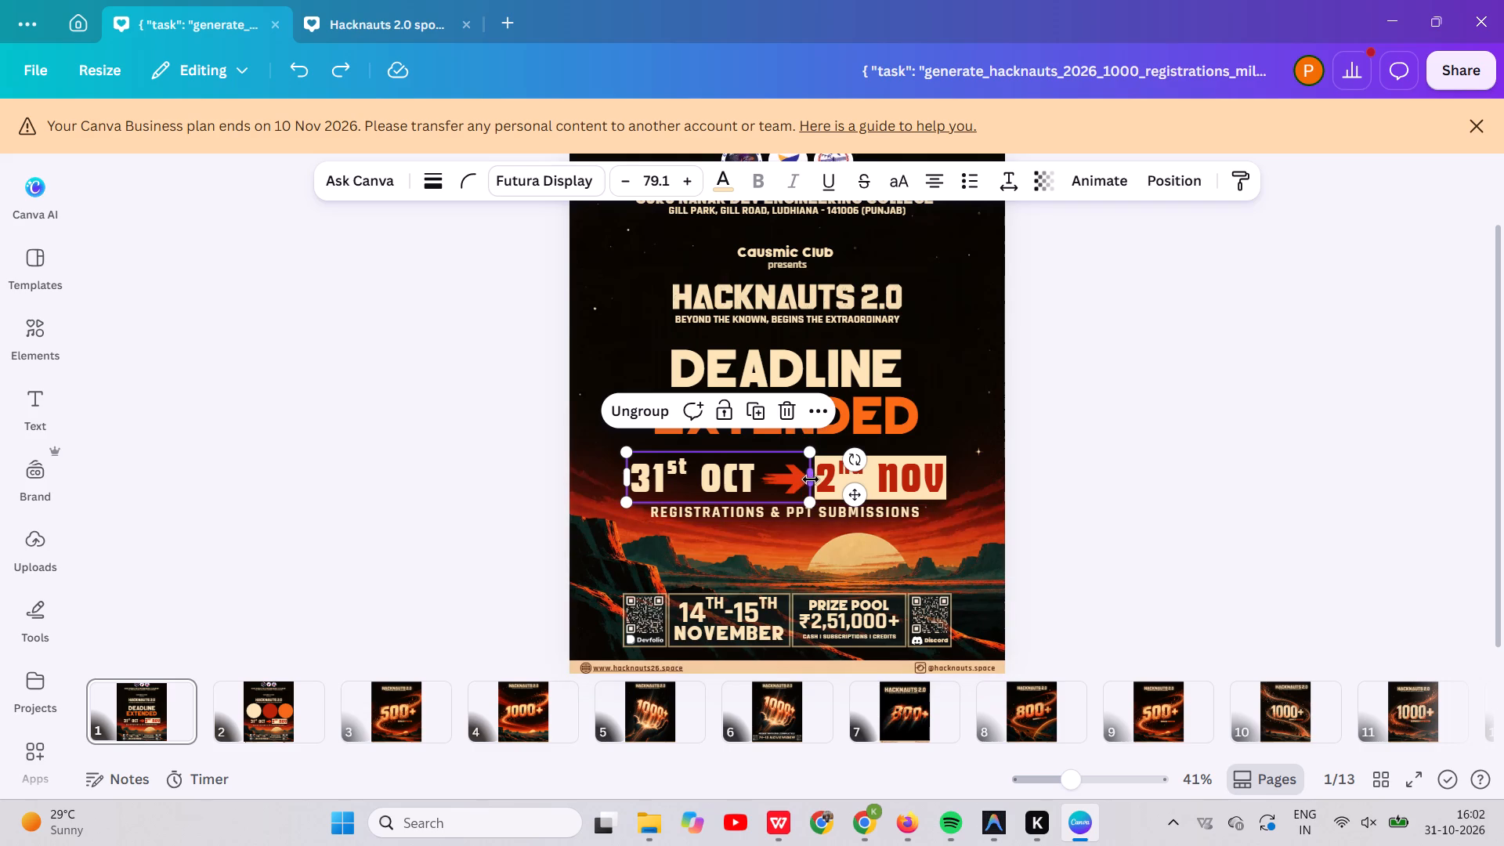
pyautogui.moveTo(811, 479); pyautogui.dragTo(818, 479)
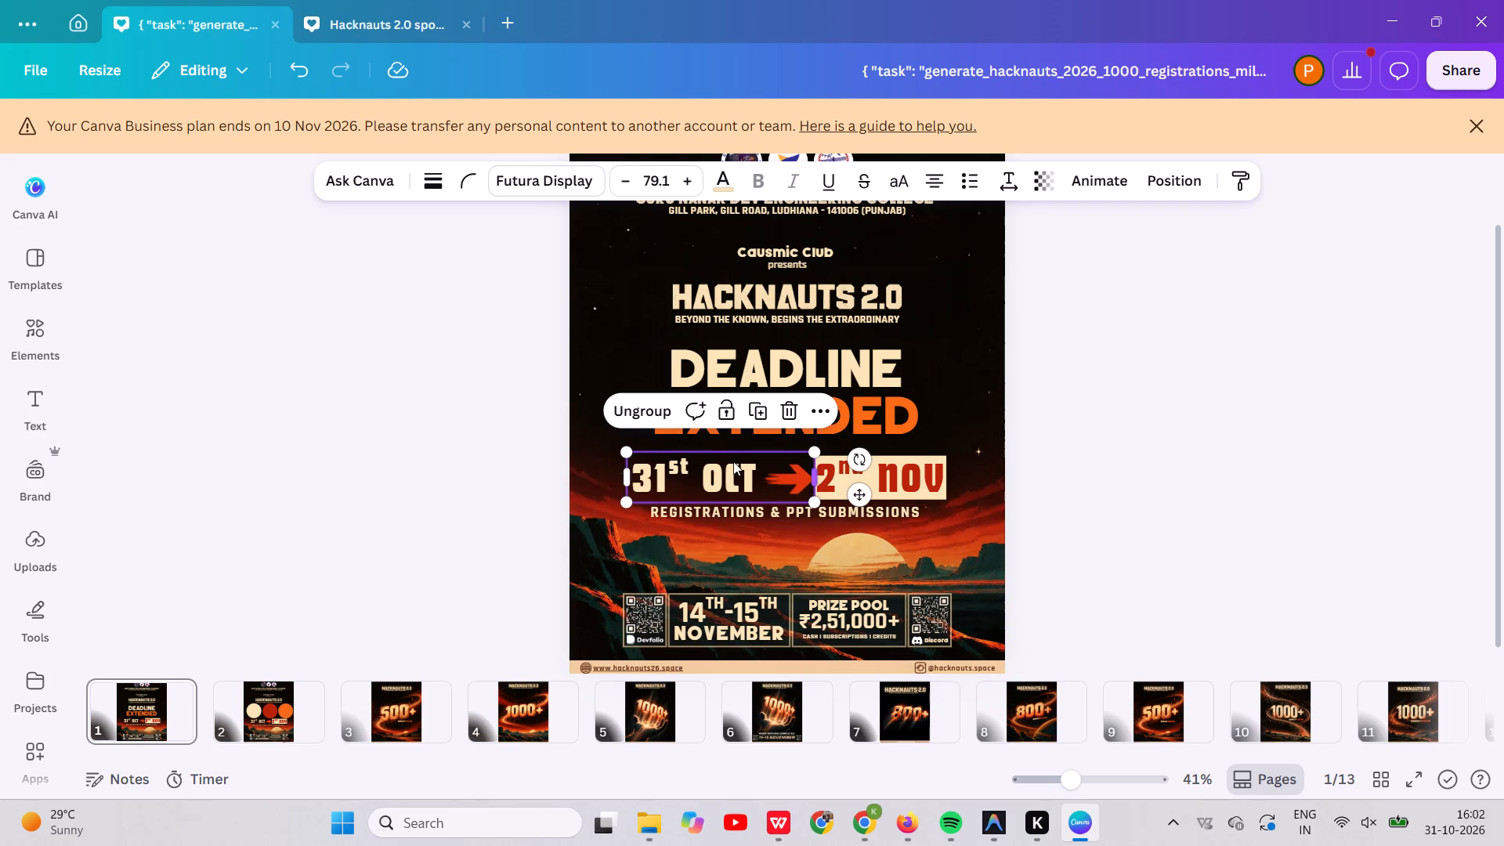
# Change the day number in the "31st OCT" text to 30, keeping its superscript suffix.
pyautogui.click(660, 474)
pyautogui.click(667, 479)
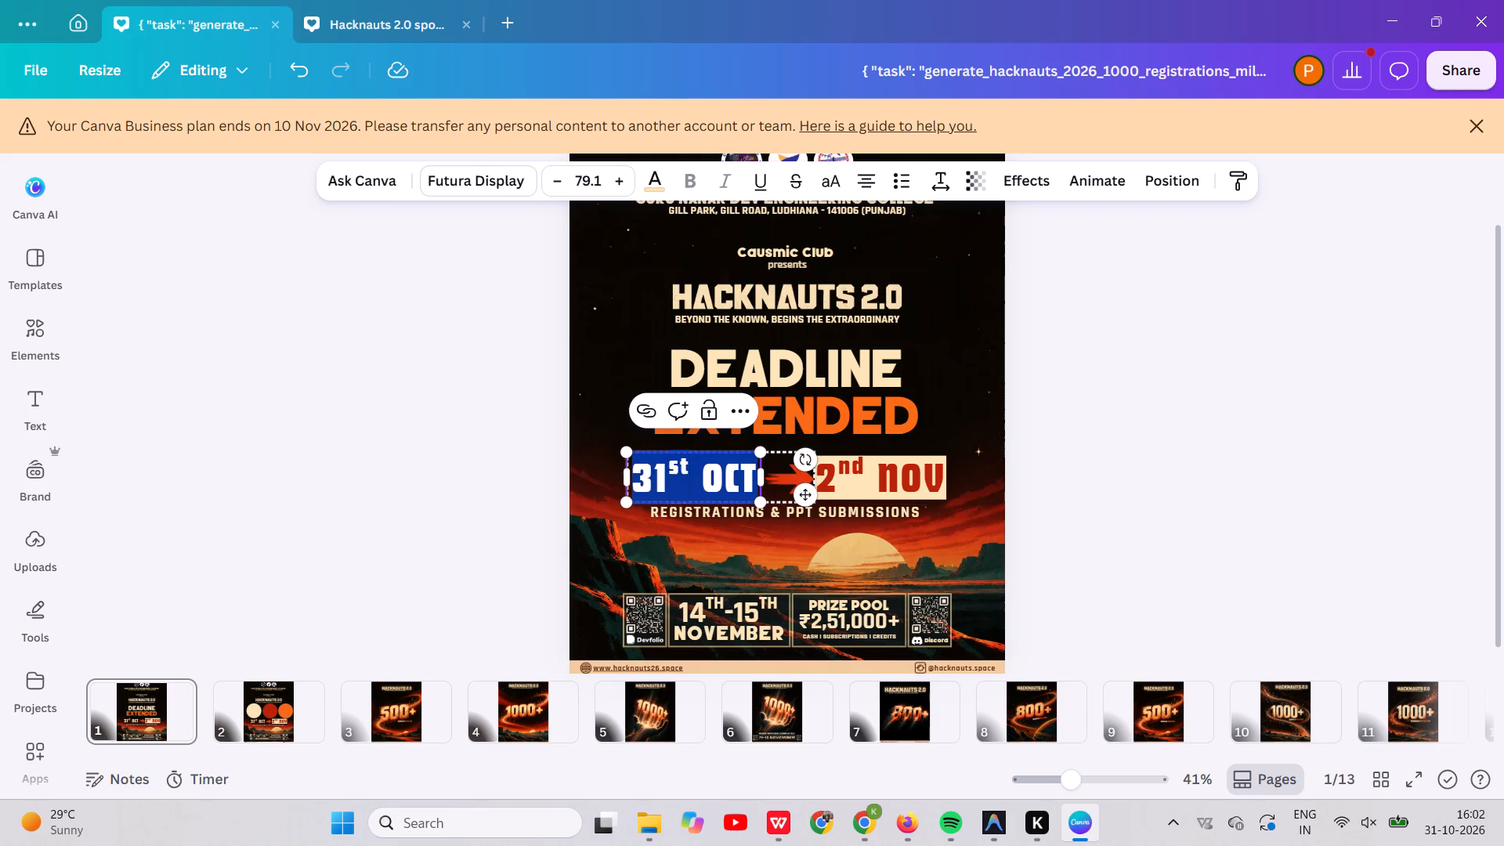
pyautogui.click(667, 479)
pyautogui.press('BackSpace')
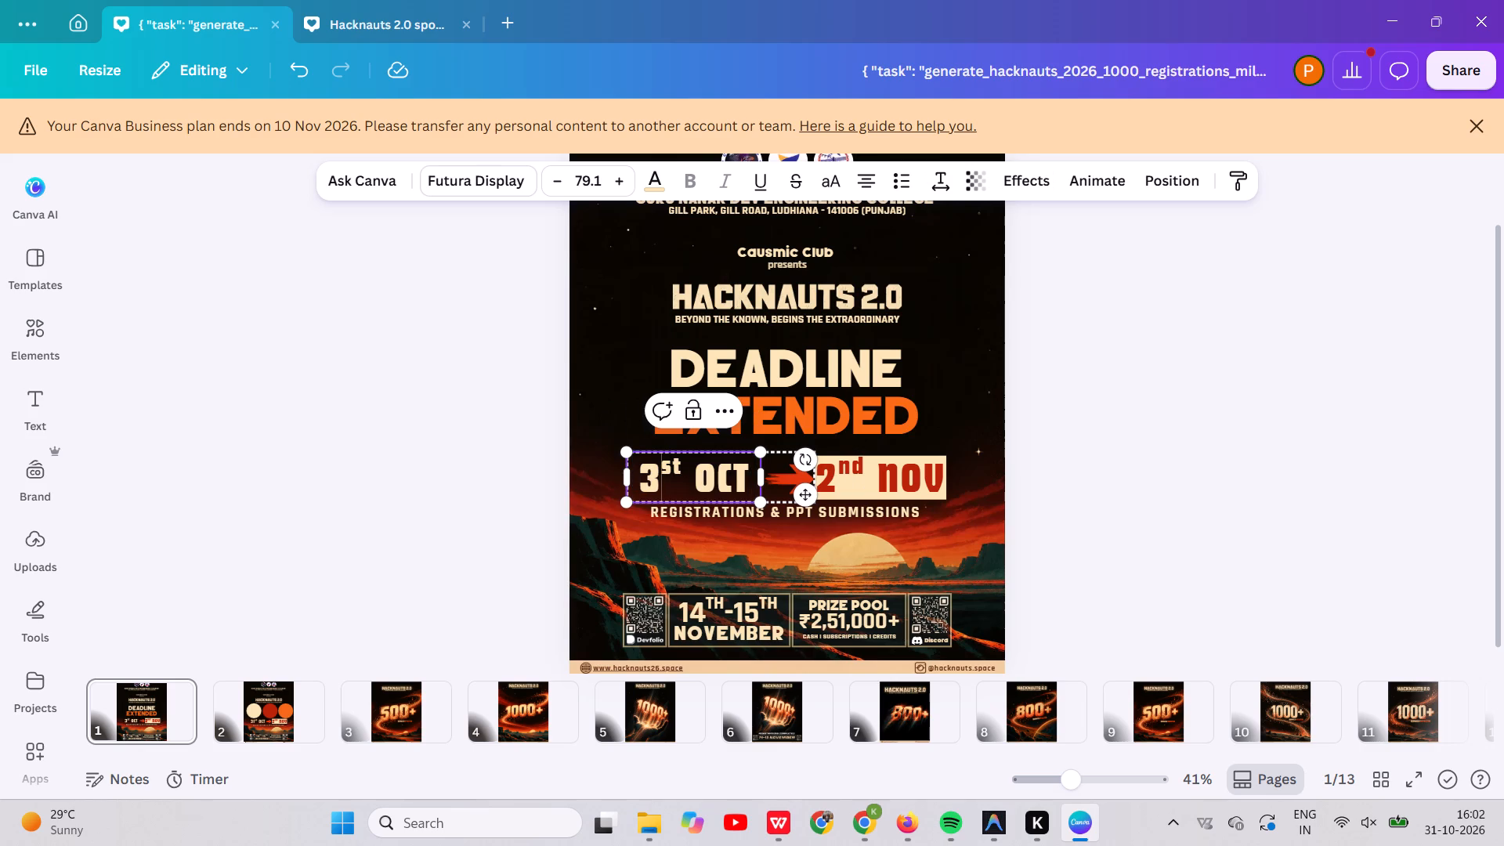
pyautogui.press('0')
pyautogui.click(1097, 550)
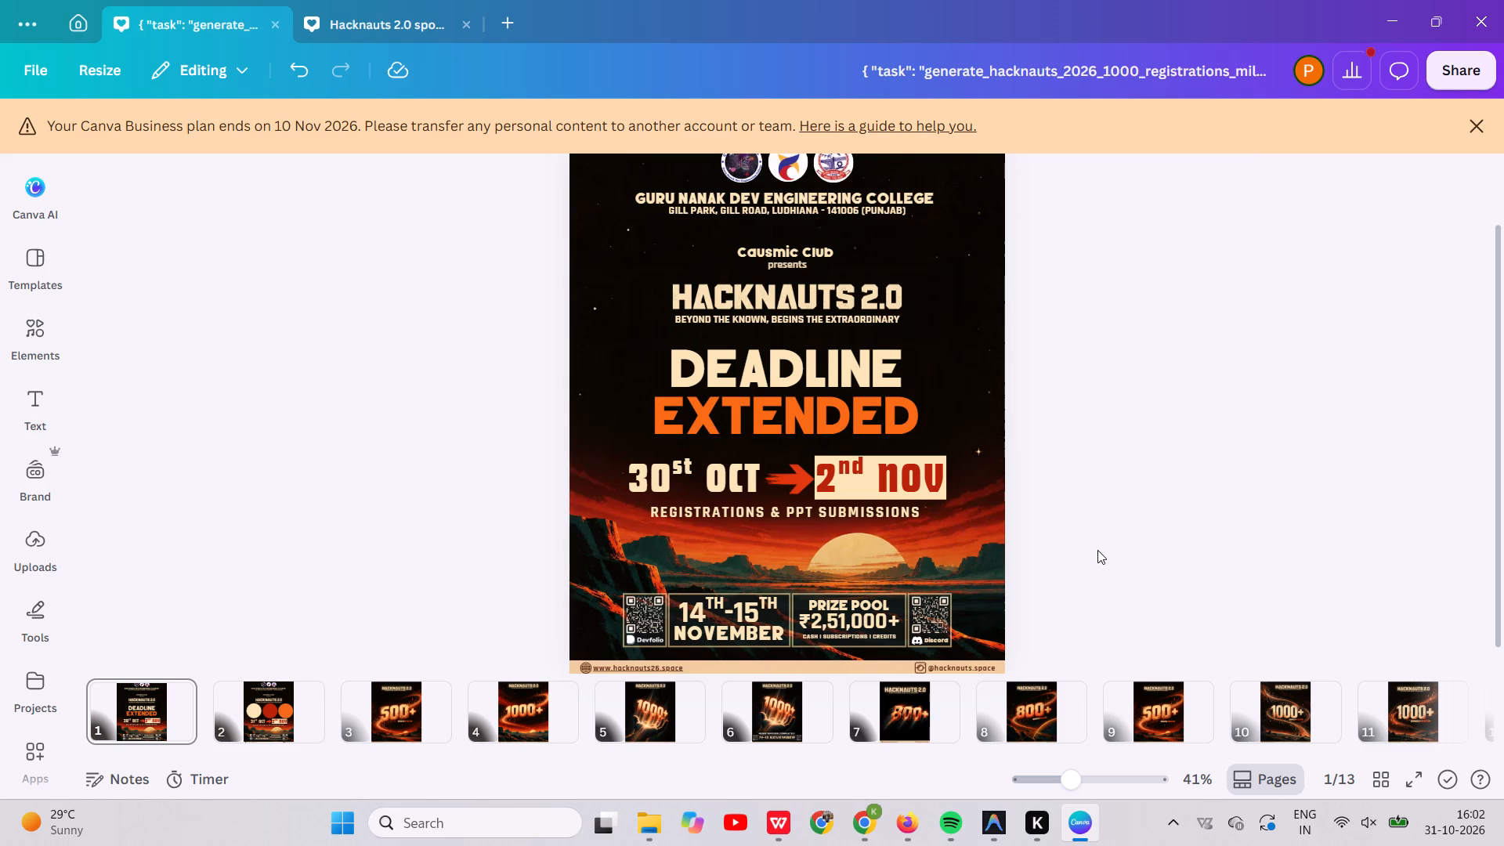
# Nudge the start-date and arrow group slightly to the left, away from the "2nd NOV" box.
pyautogui.click(737, 478)
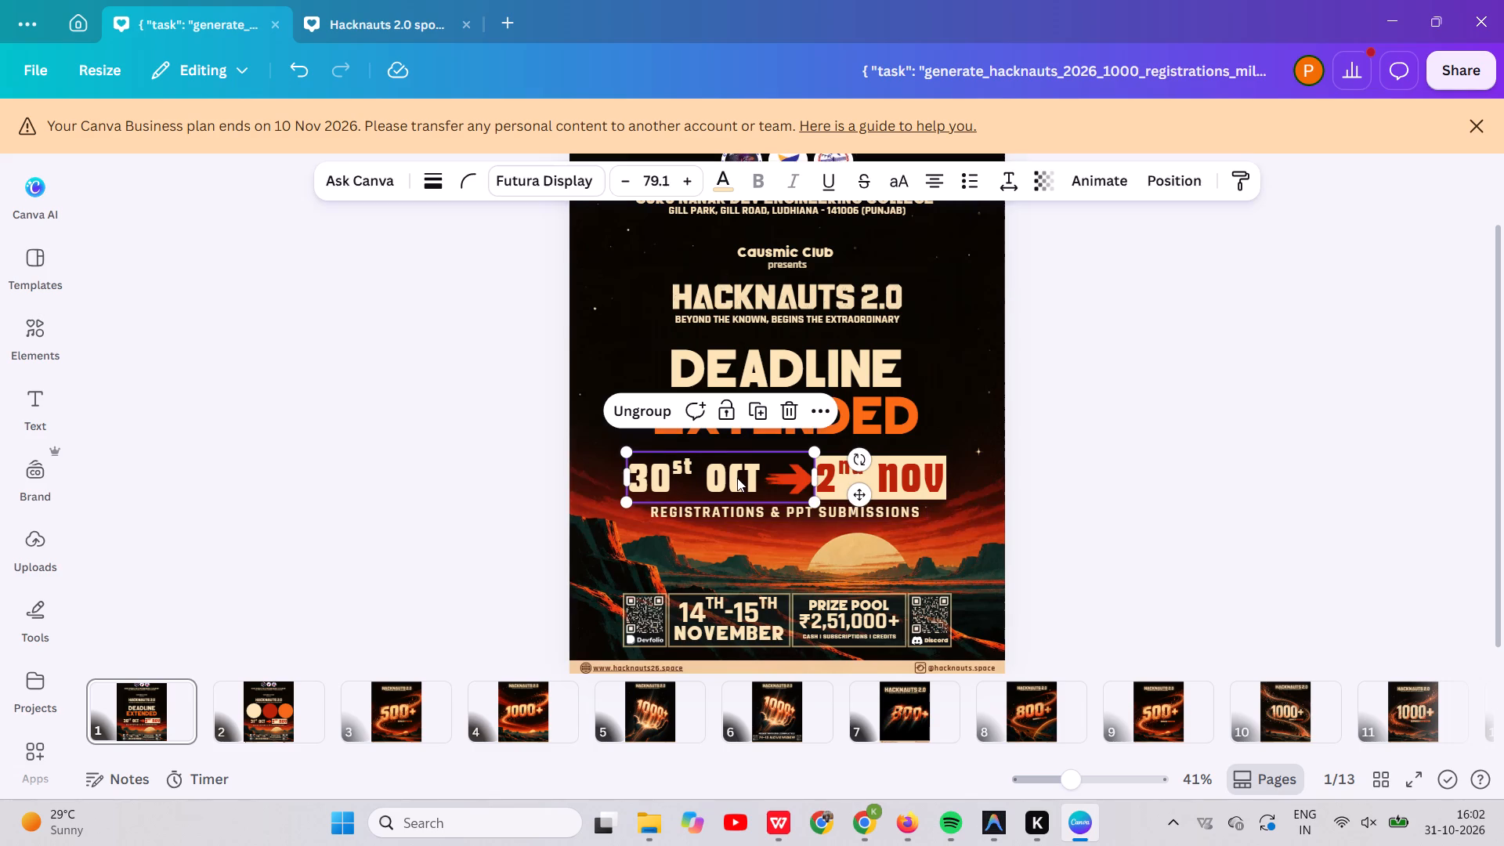
pyautogui.press('Left')
pyautogui.press('Left')
pyautogui.press('Left')
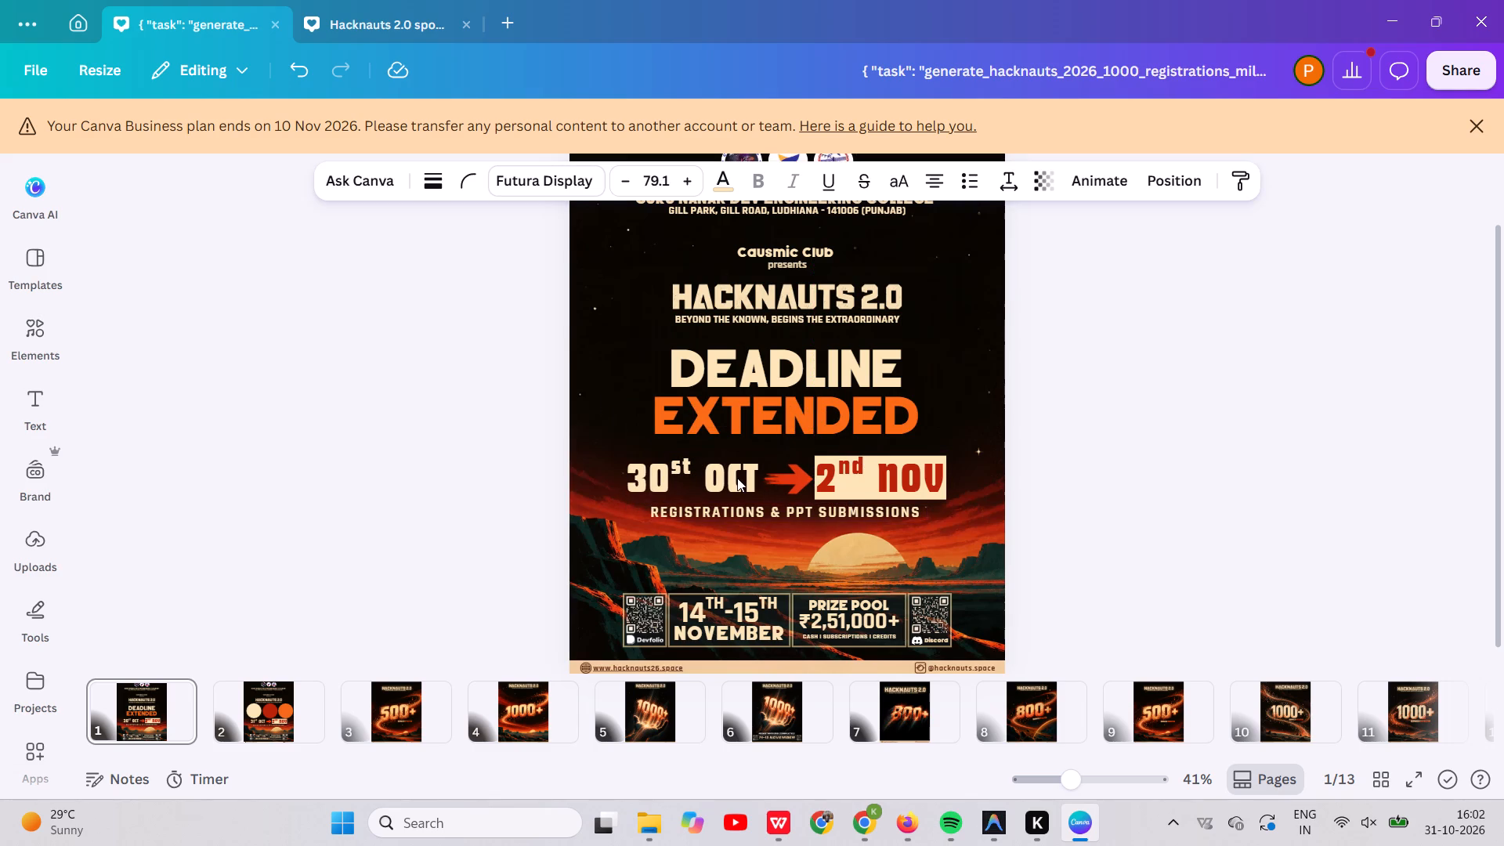
pyautogui.press('Left')
pyautogui.click(718, 476)
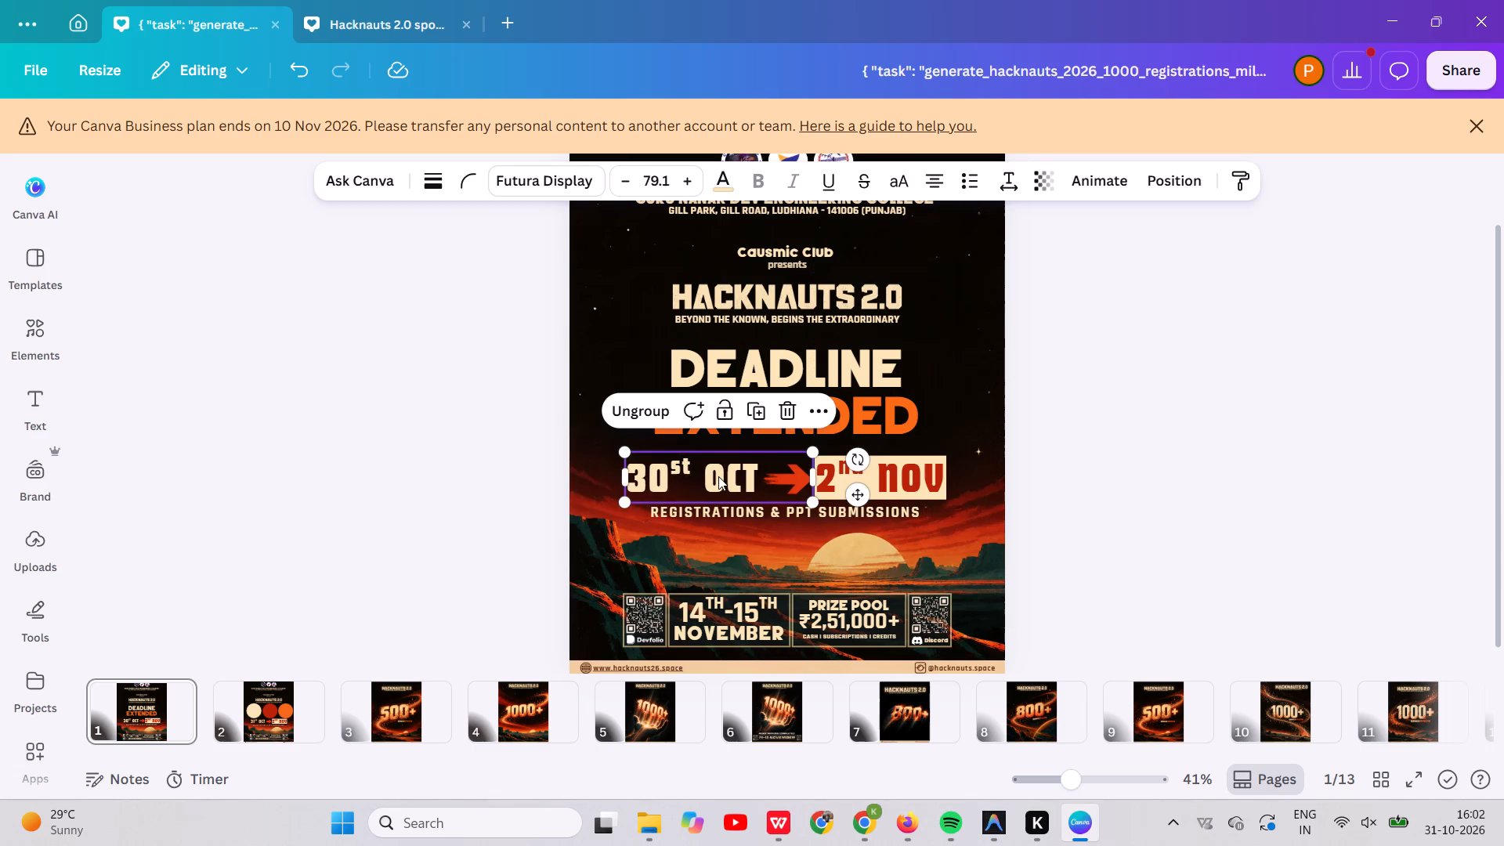
pyautogui.press('Left')
pyautogui.press('Left')
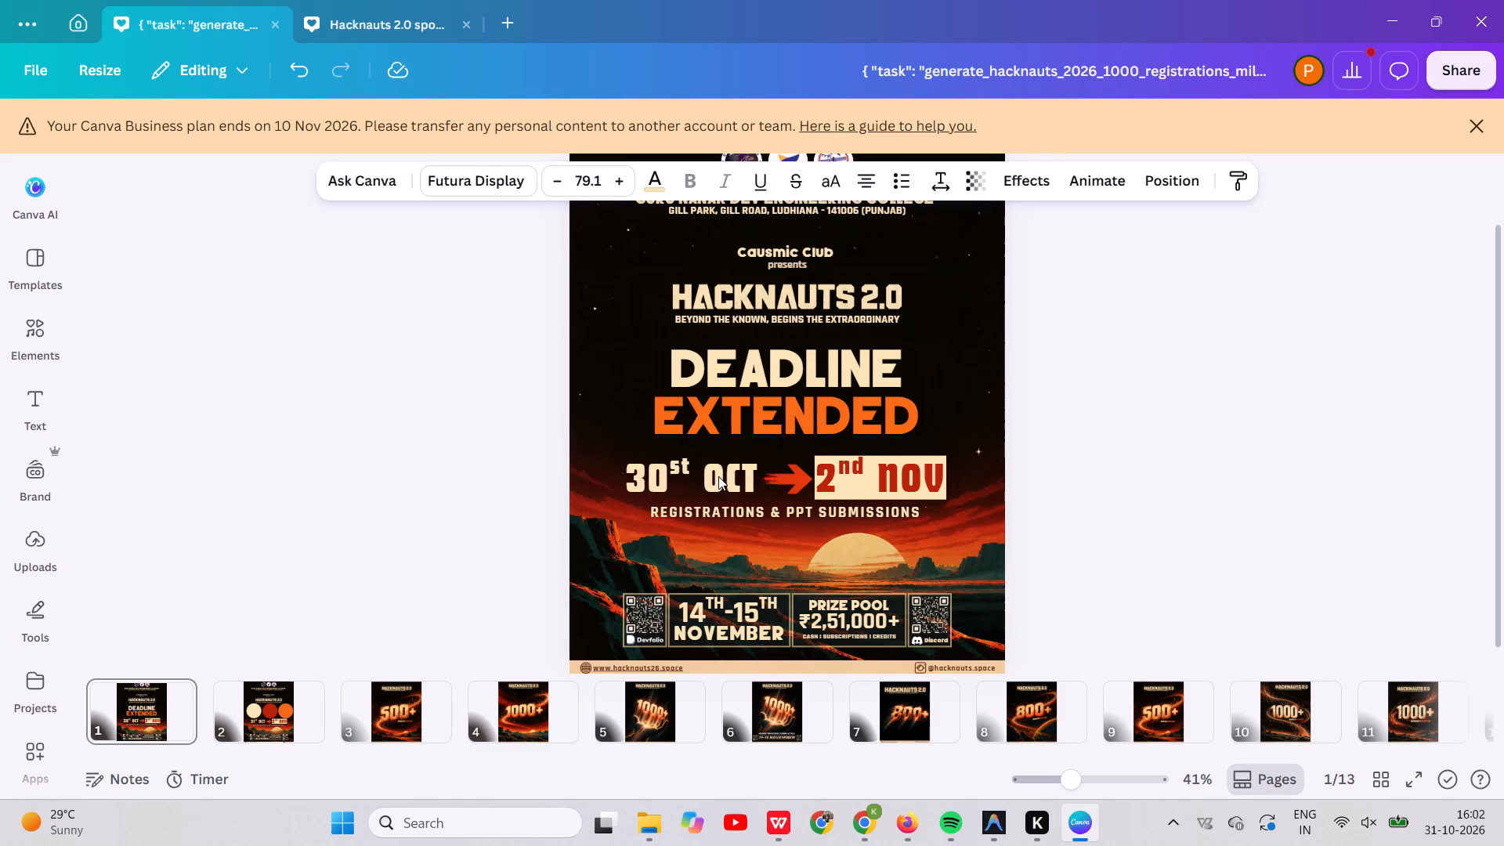
pyautogui.click(718, 476)
pyautogui.click(718, 476)
pyautogui.click(718, 476)
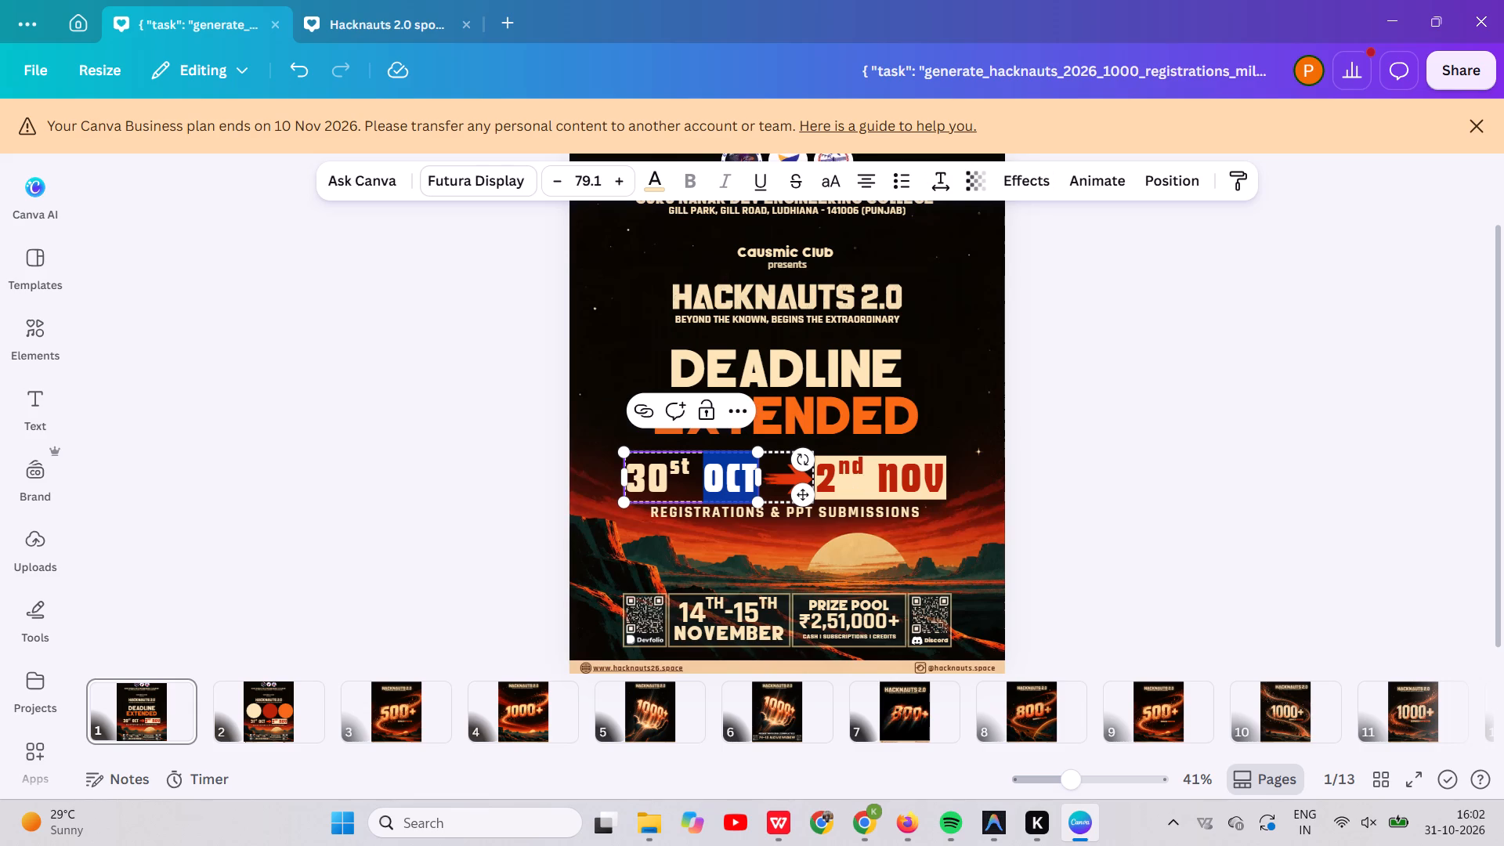
pyautogui.press('Left')
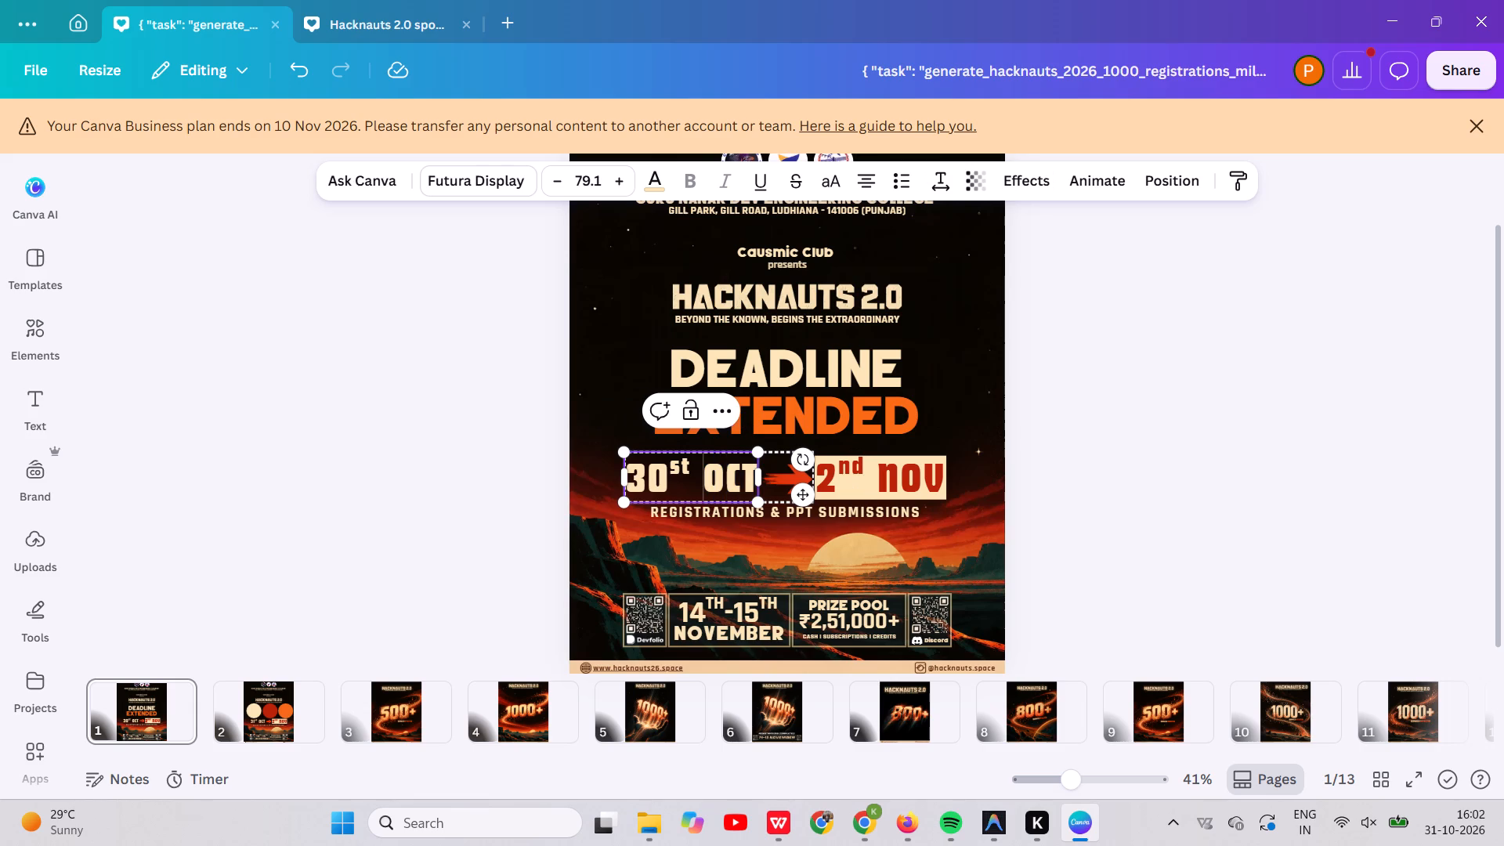
pyautogui.click(1169, 390)
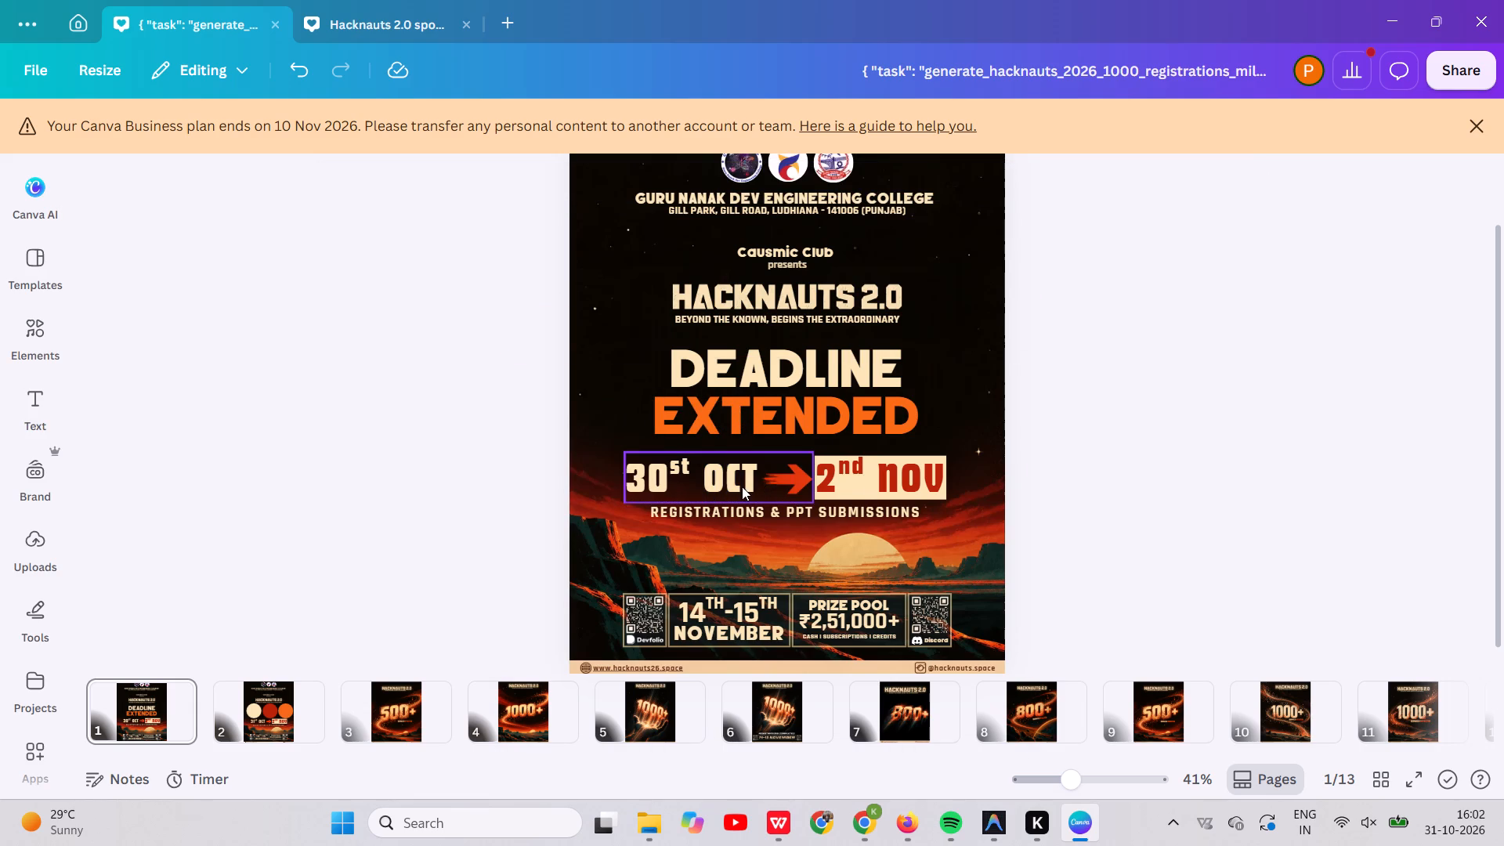
# Nudge only the "30st OCT" text inside its group slightly further left, away from the arrow.
pyautogui.click(737, 487)
pyautogui.click(737, 487)
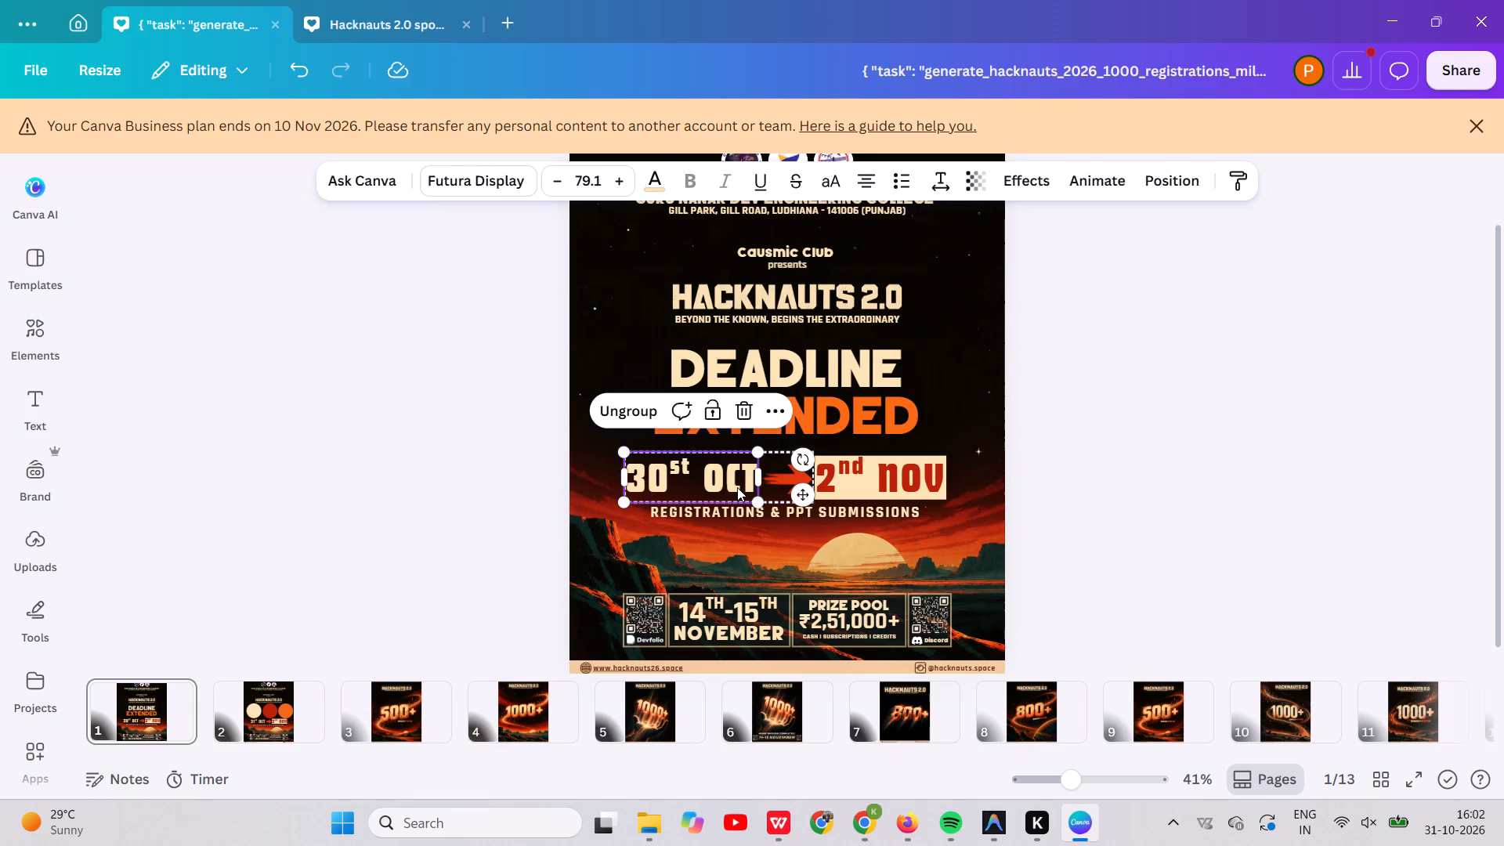
pyautogui.press('Left')
pyautogui.press('Left')
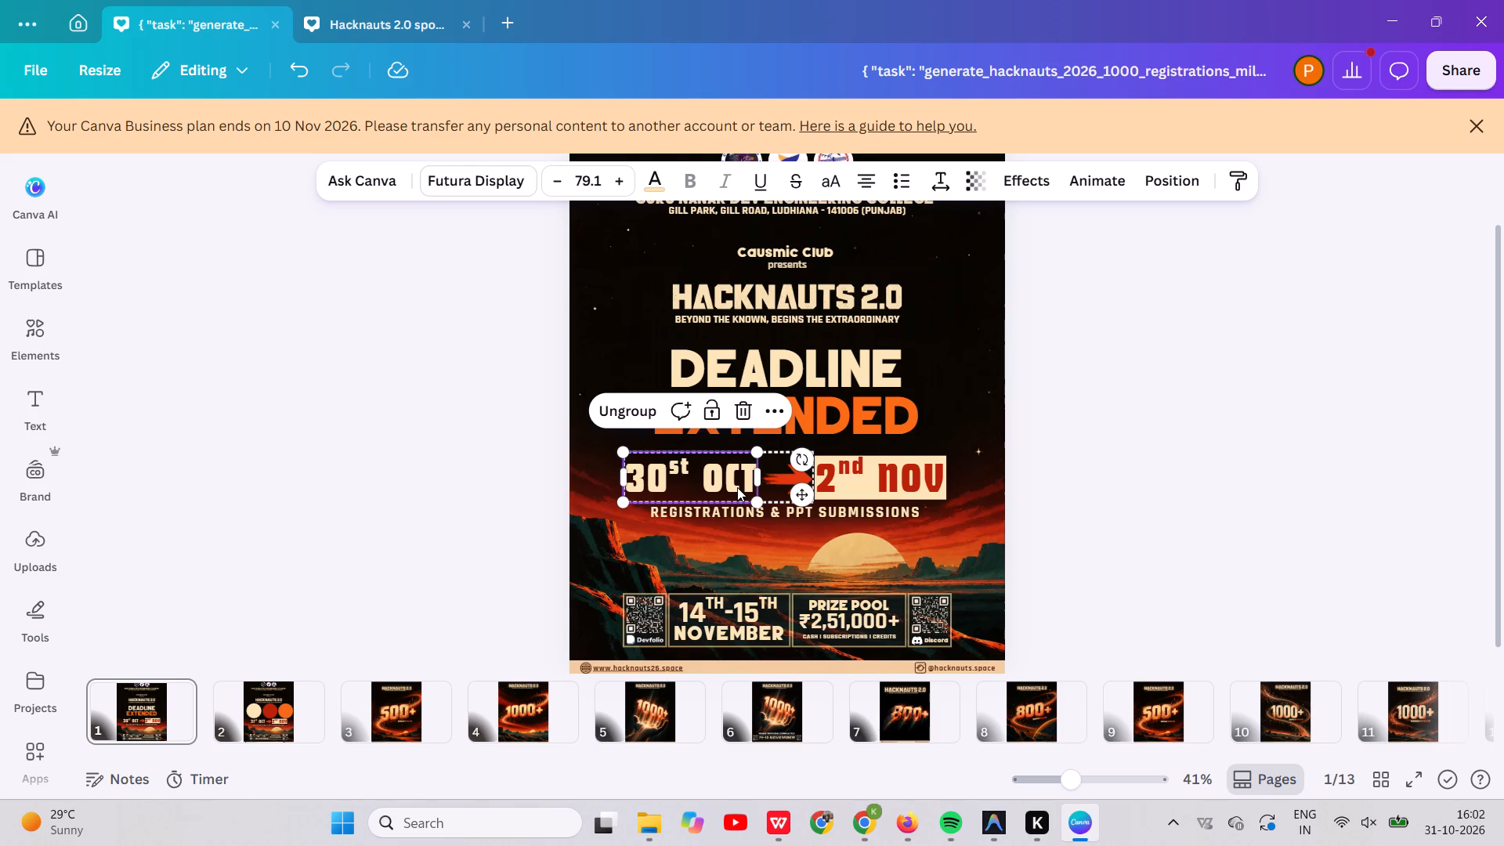
pyautogui.click(1079, 447)
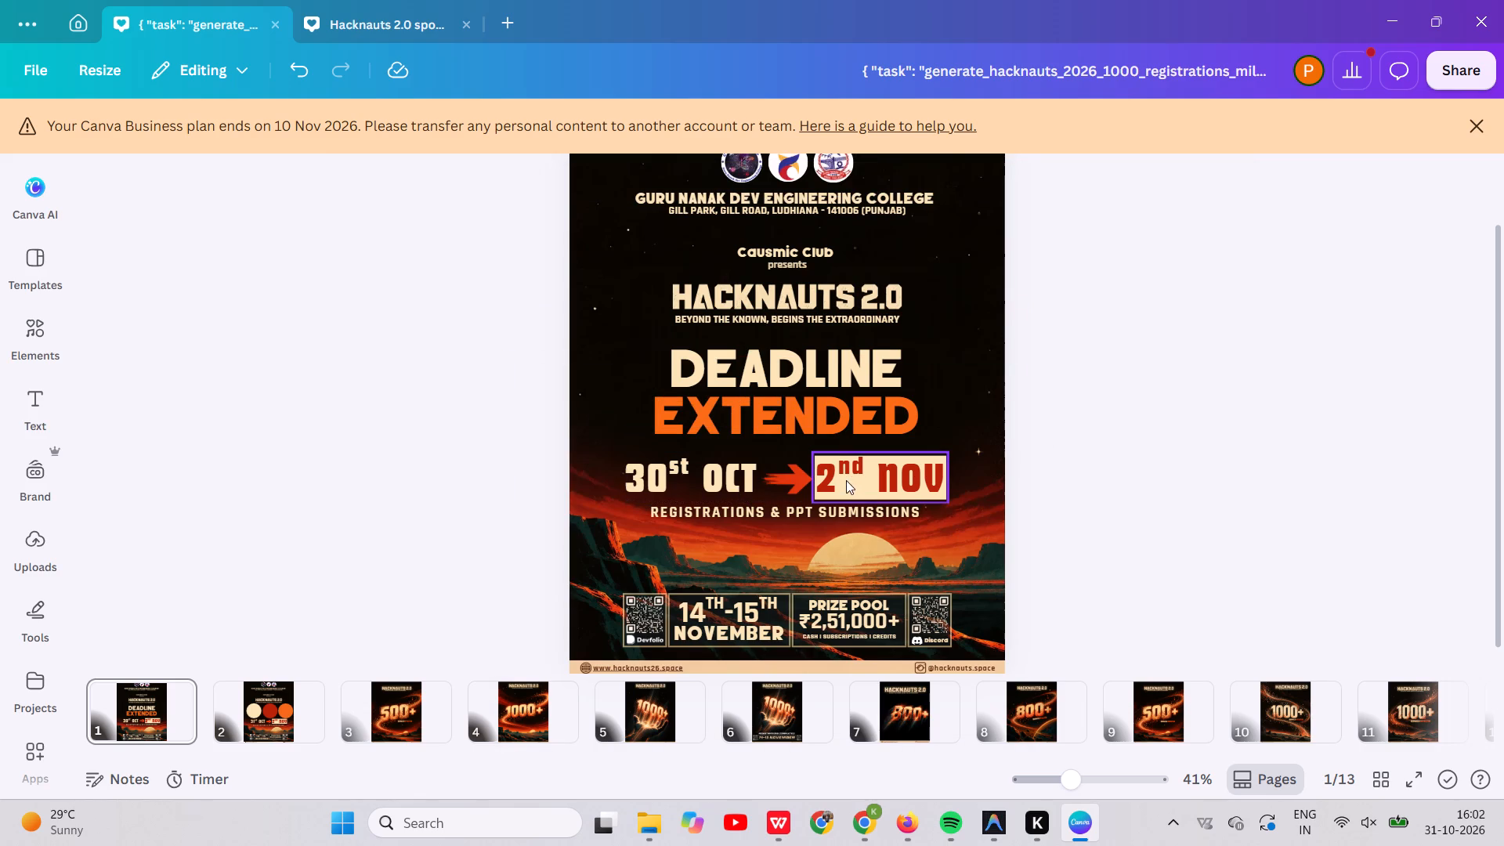
# Download only page 1, the "DEADLINE EXTENDED" poster, as a PNG.
pyautogui.click(1470, 67)
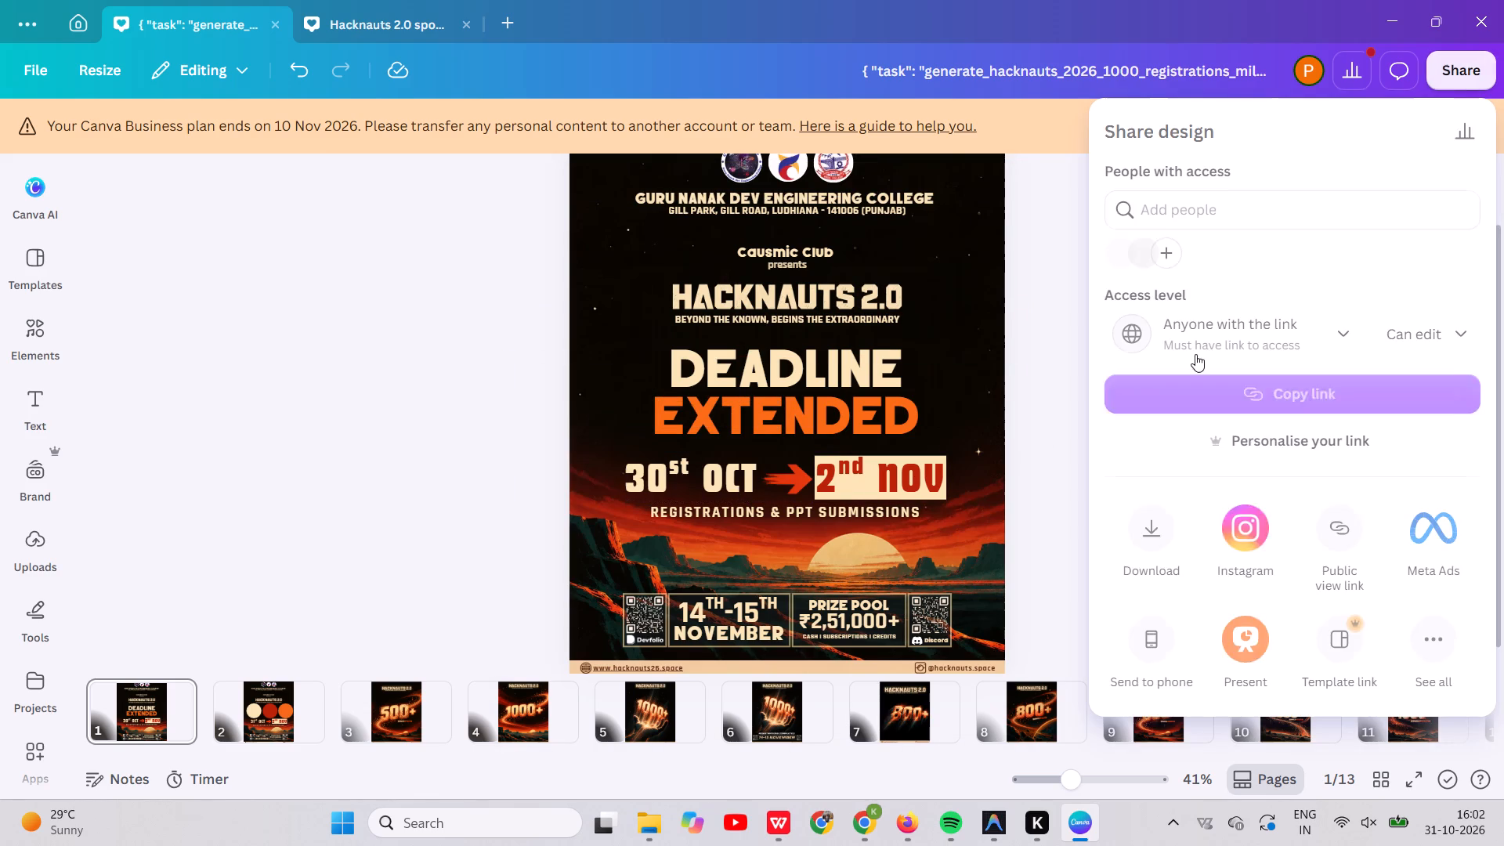
pyautogui.click(1157, 522)
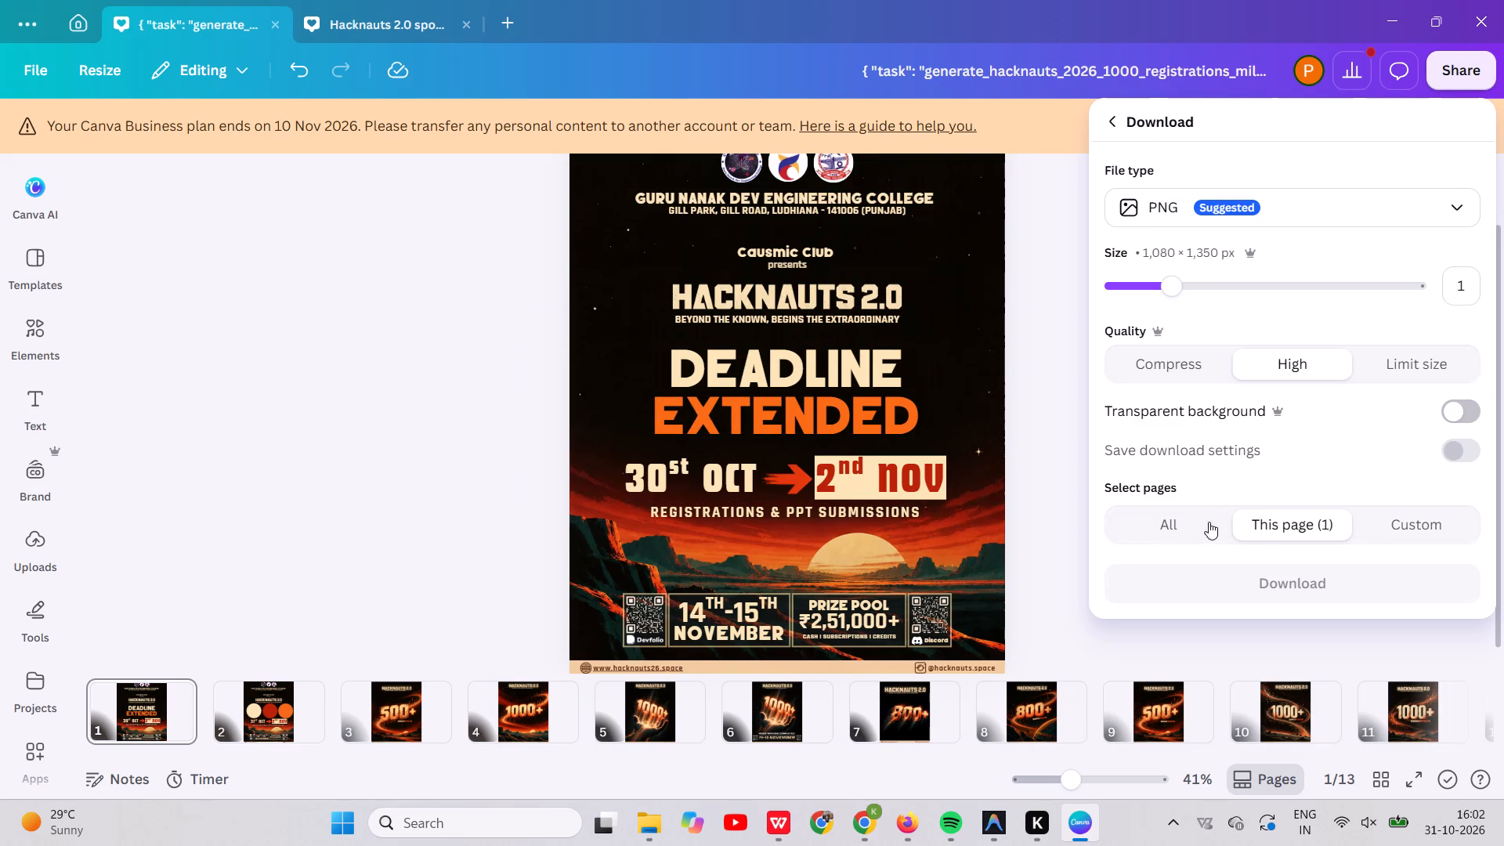
pyautogui.click(1329, 579)
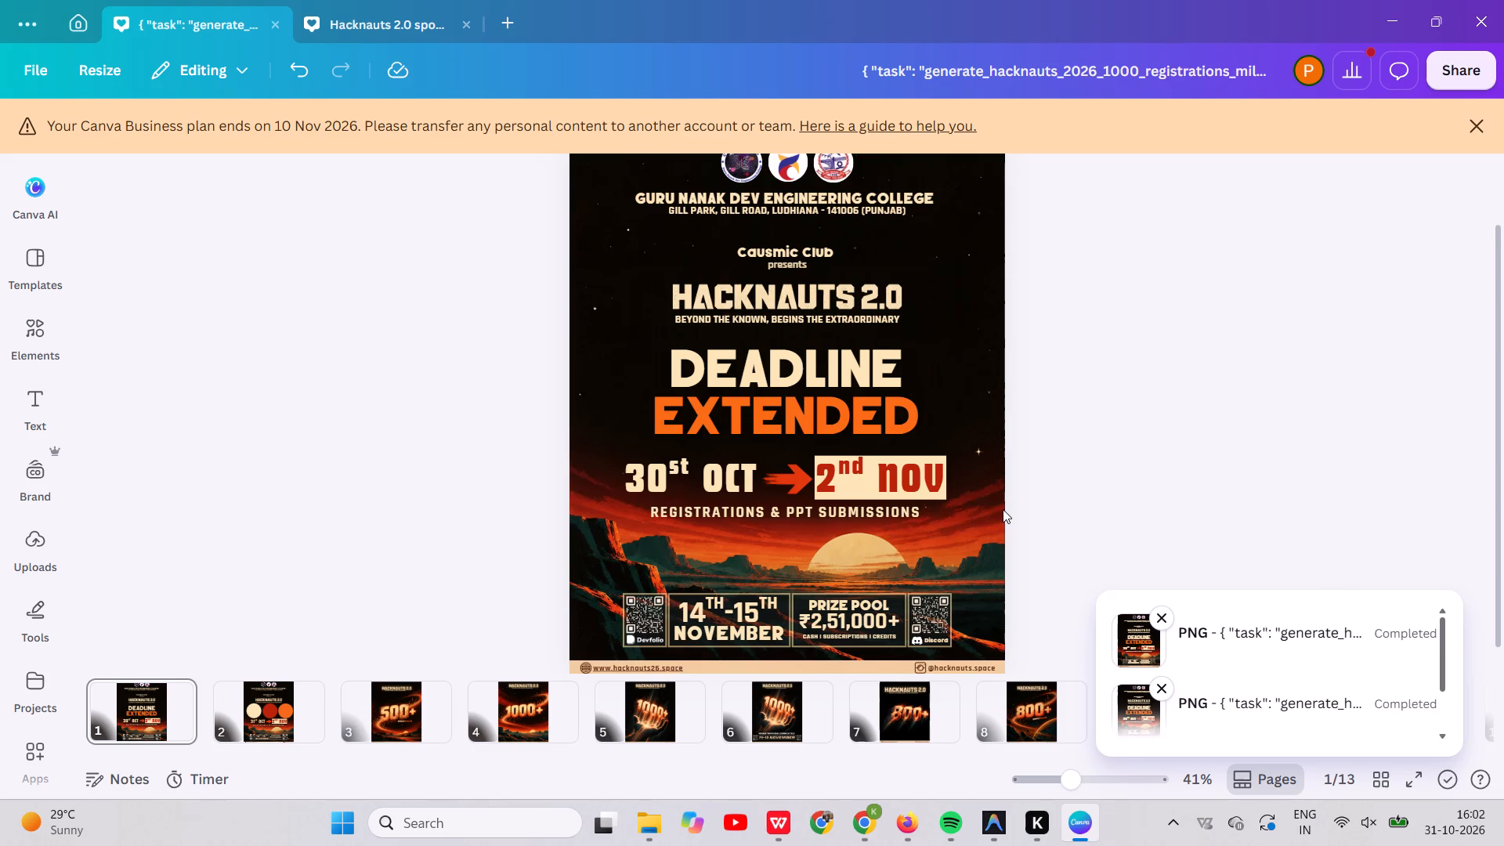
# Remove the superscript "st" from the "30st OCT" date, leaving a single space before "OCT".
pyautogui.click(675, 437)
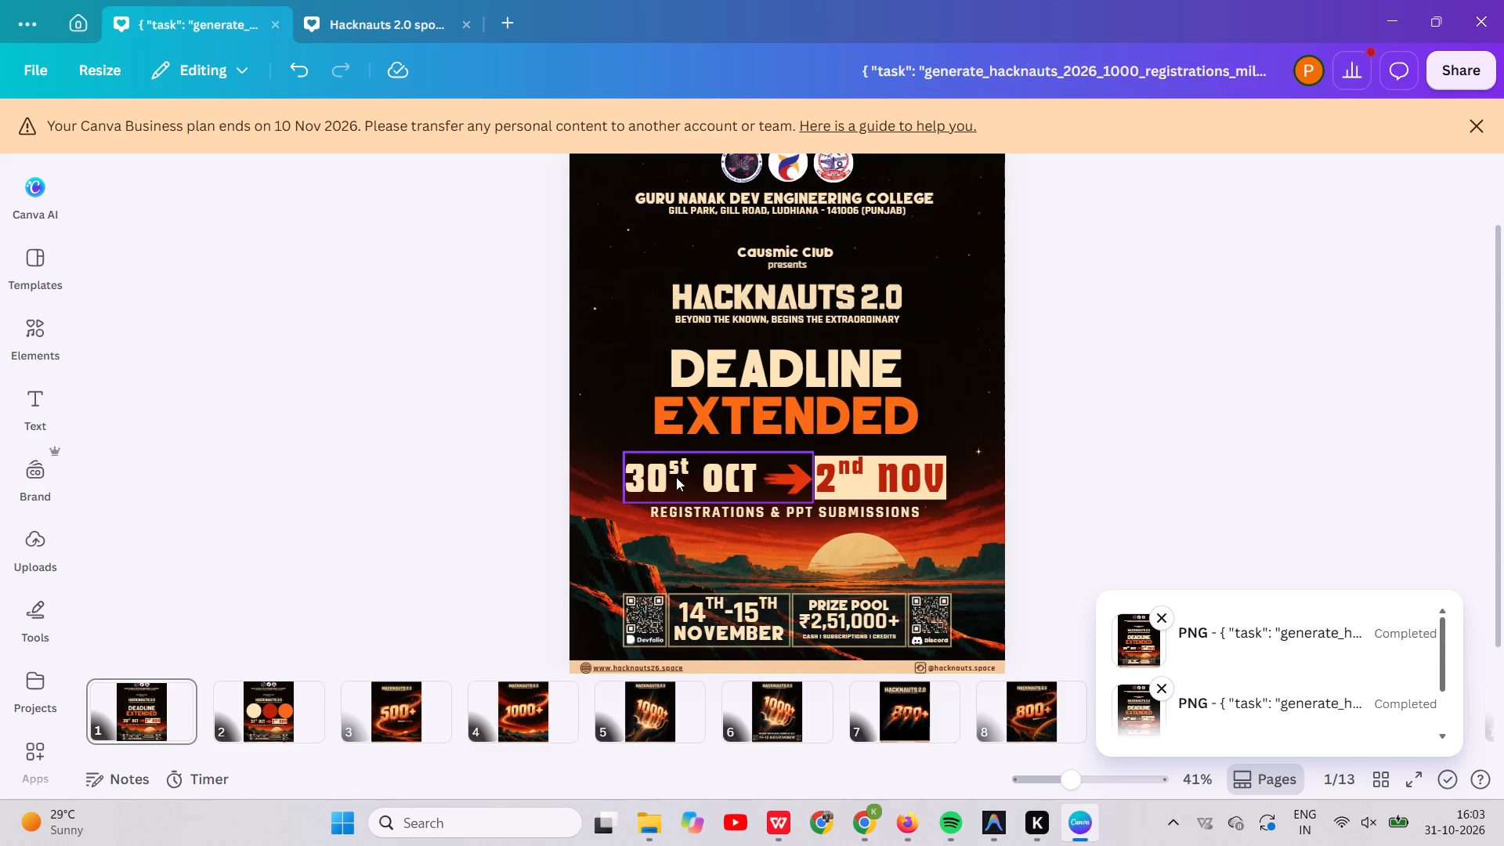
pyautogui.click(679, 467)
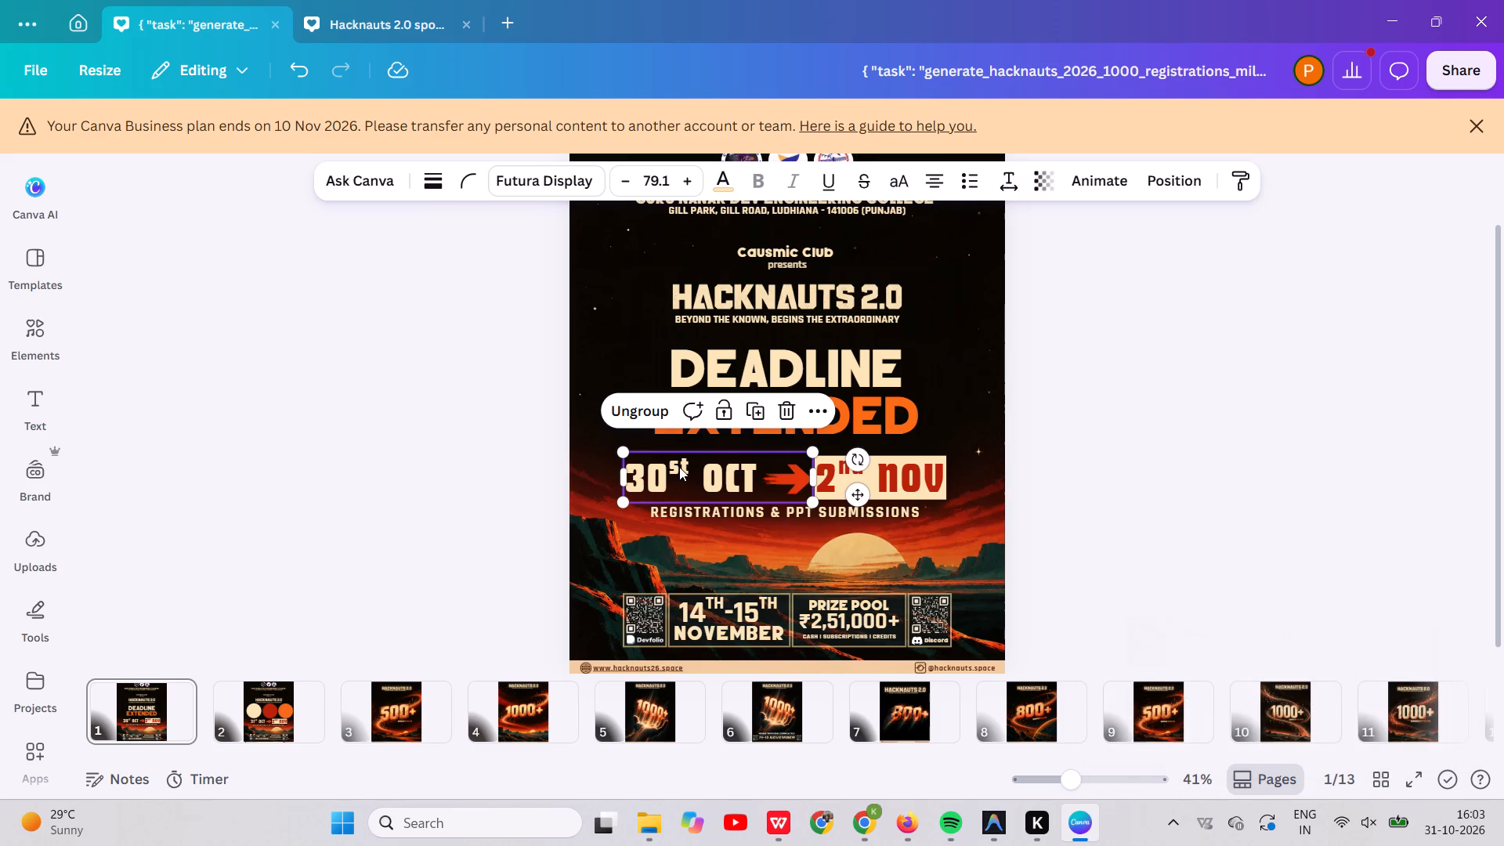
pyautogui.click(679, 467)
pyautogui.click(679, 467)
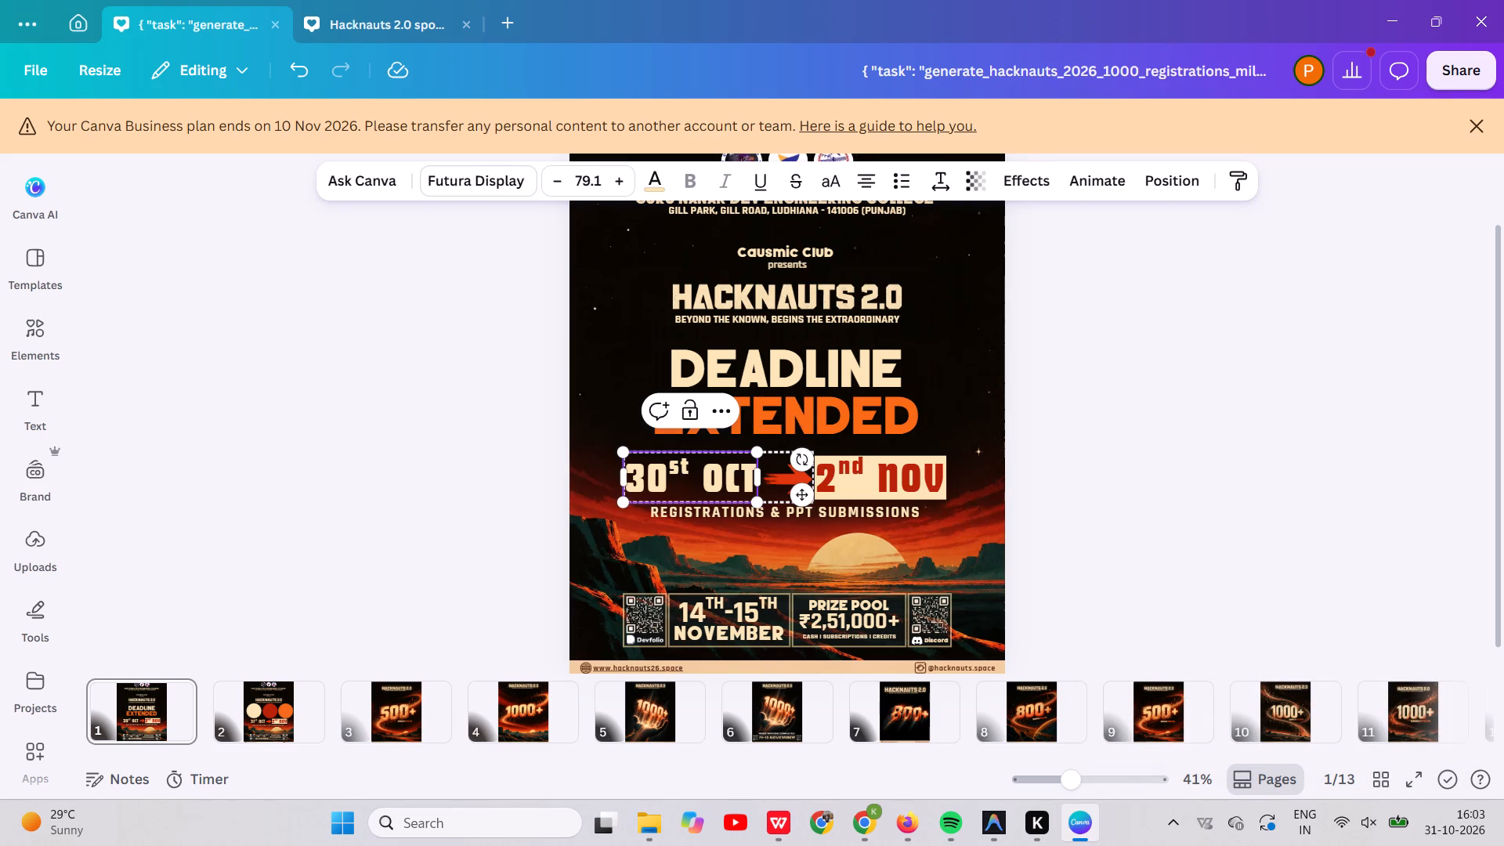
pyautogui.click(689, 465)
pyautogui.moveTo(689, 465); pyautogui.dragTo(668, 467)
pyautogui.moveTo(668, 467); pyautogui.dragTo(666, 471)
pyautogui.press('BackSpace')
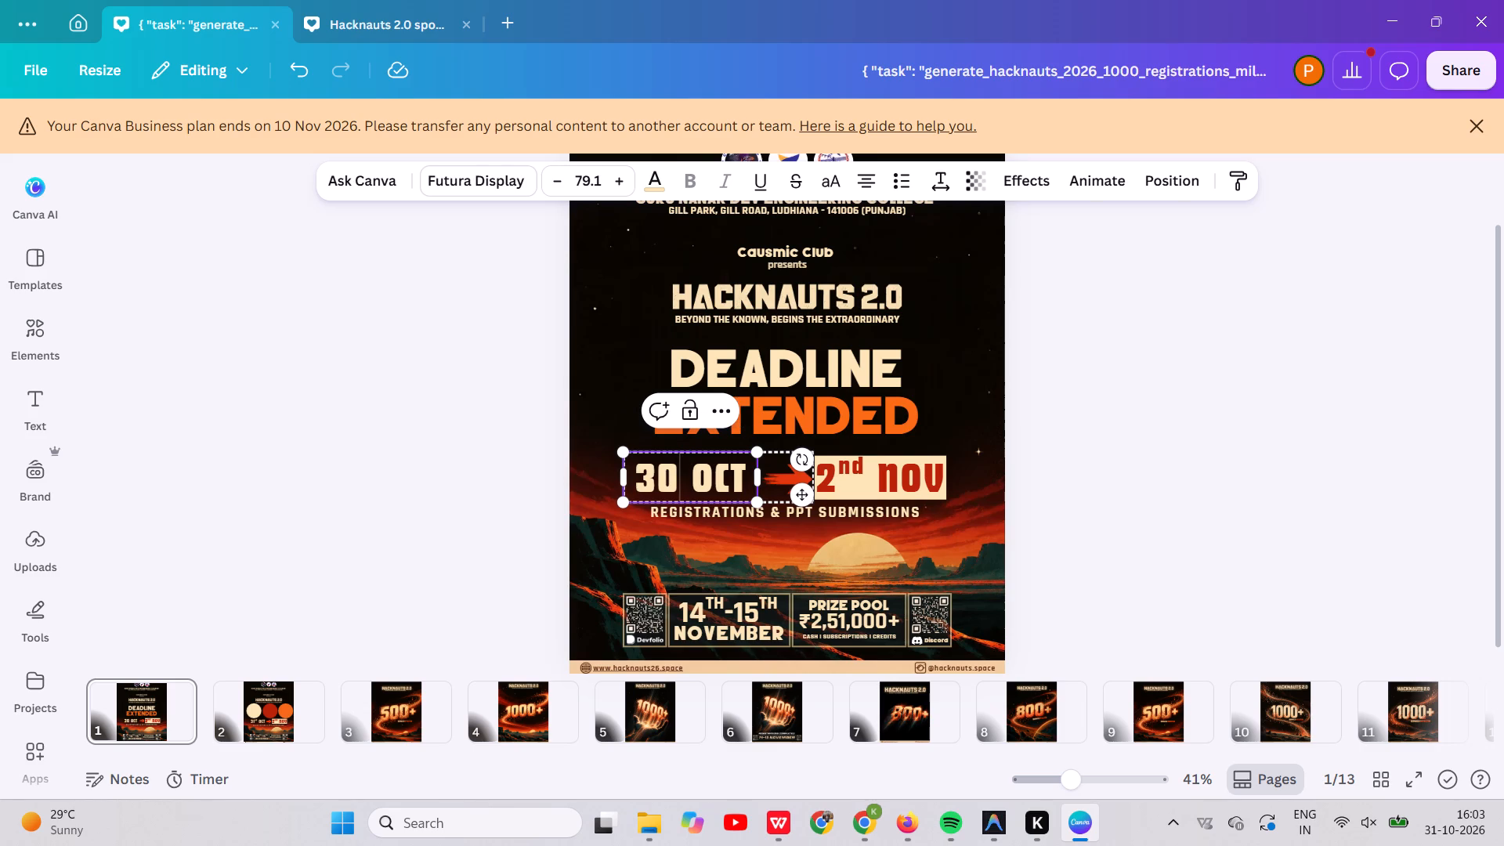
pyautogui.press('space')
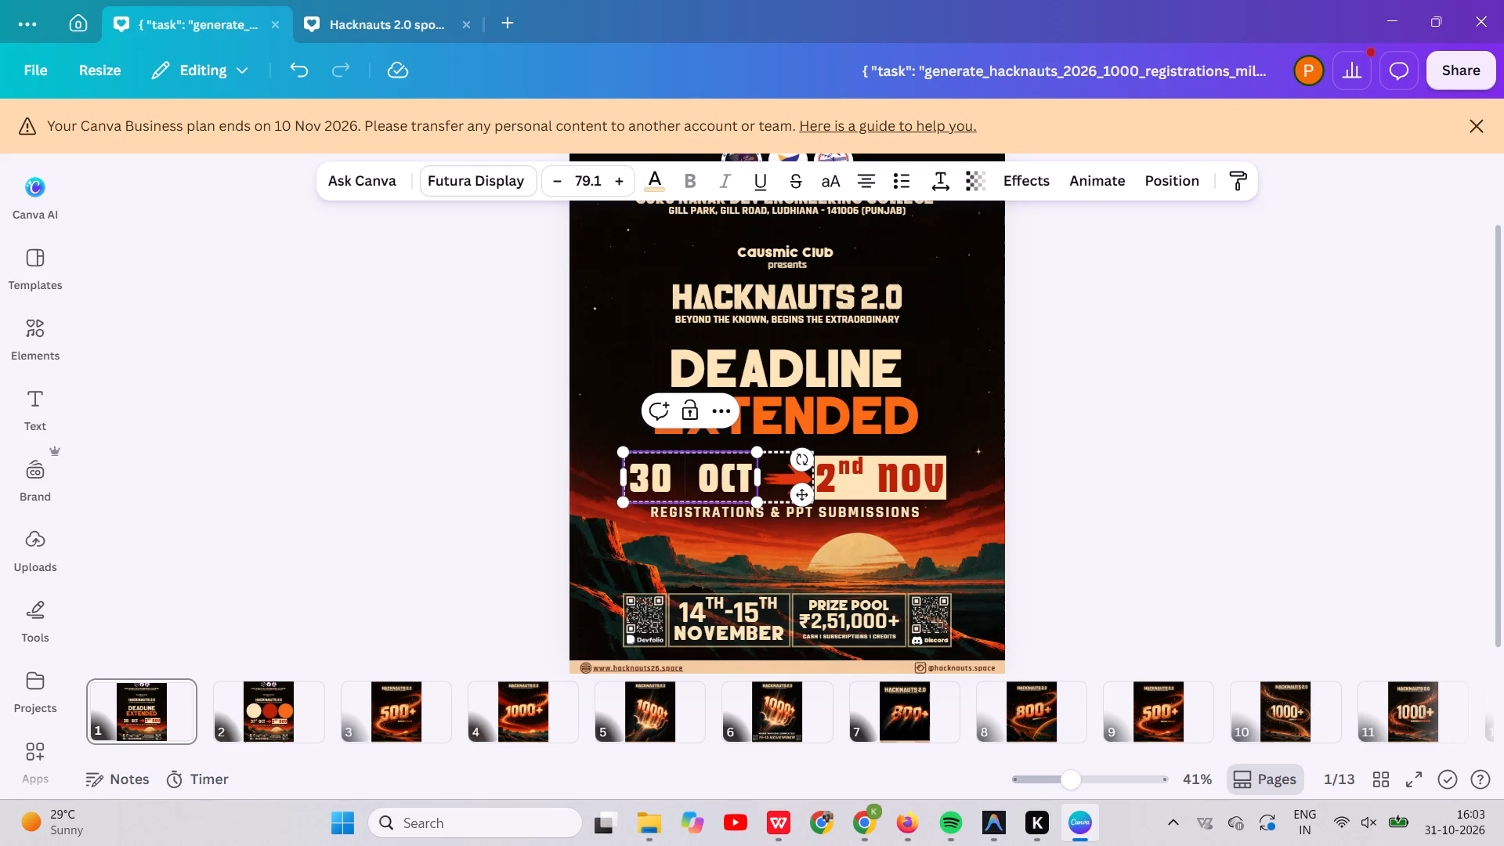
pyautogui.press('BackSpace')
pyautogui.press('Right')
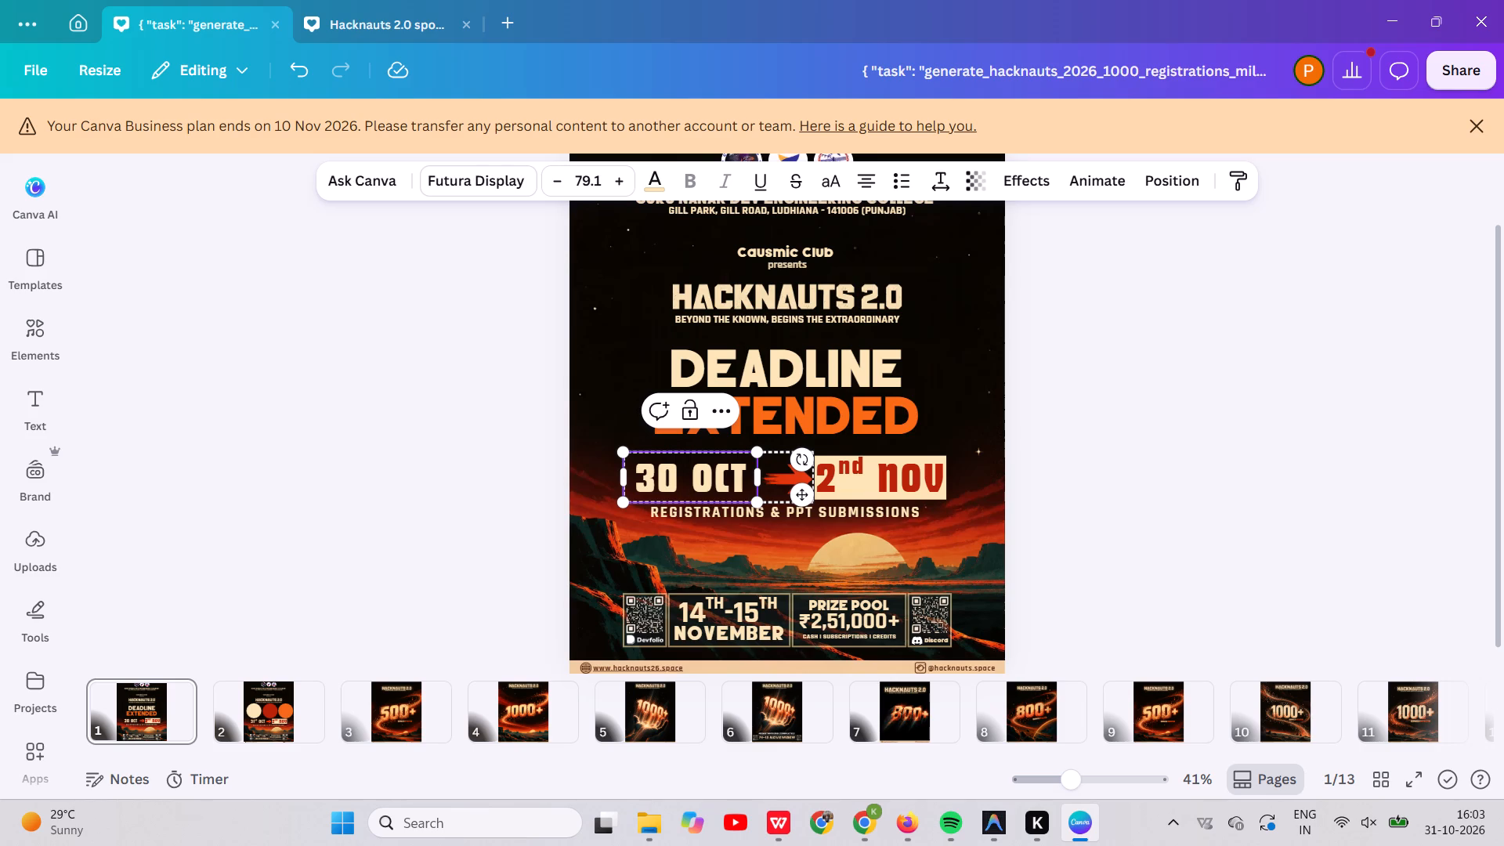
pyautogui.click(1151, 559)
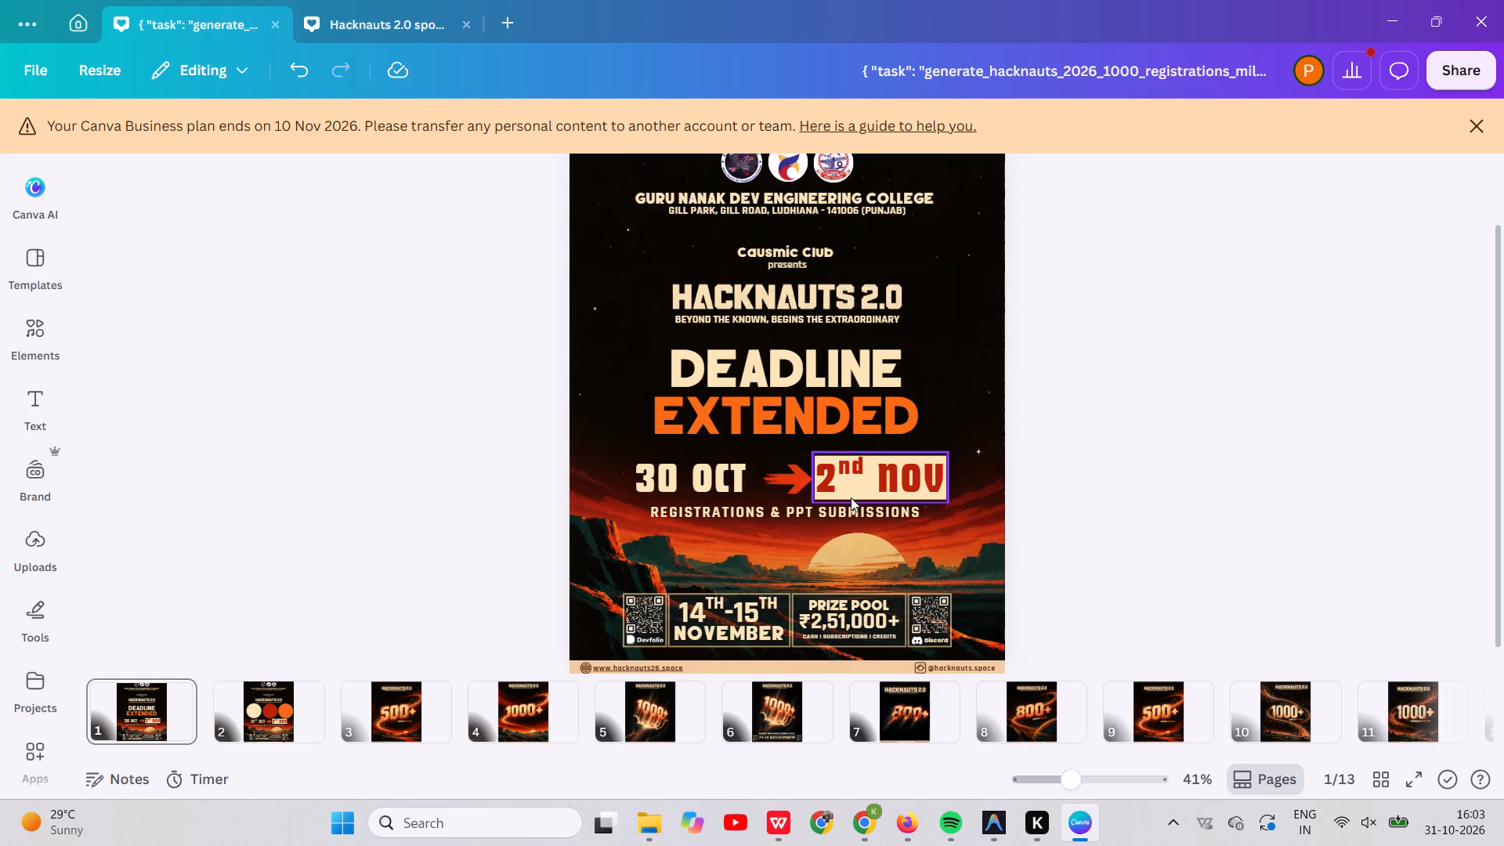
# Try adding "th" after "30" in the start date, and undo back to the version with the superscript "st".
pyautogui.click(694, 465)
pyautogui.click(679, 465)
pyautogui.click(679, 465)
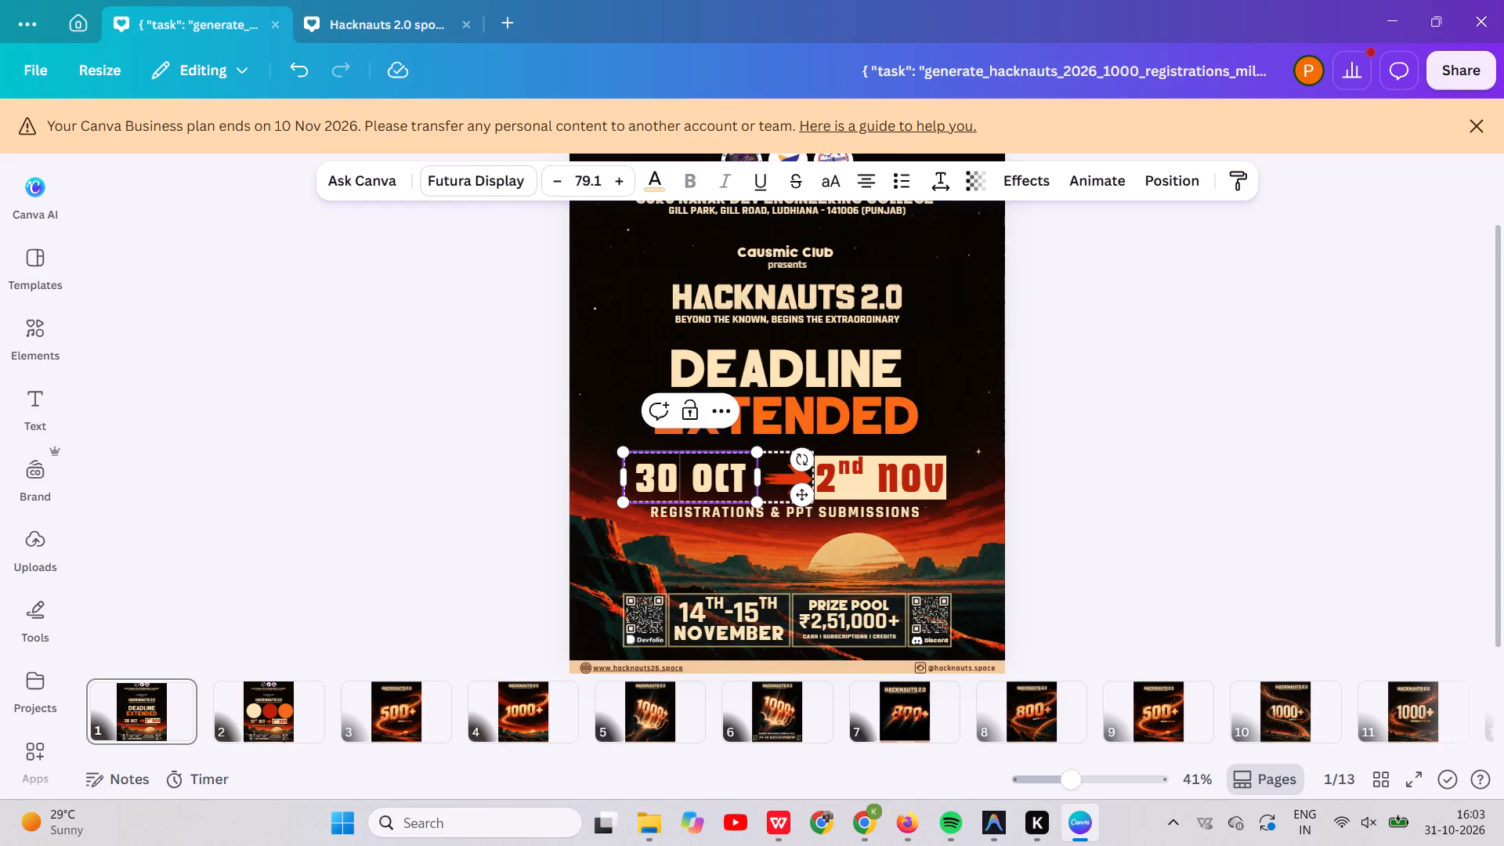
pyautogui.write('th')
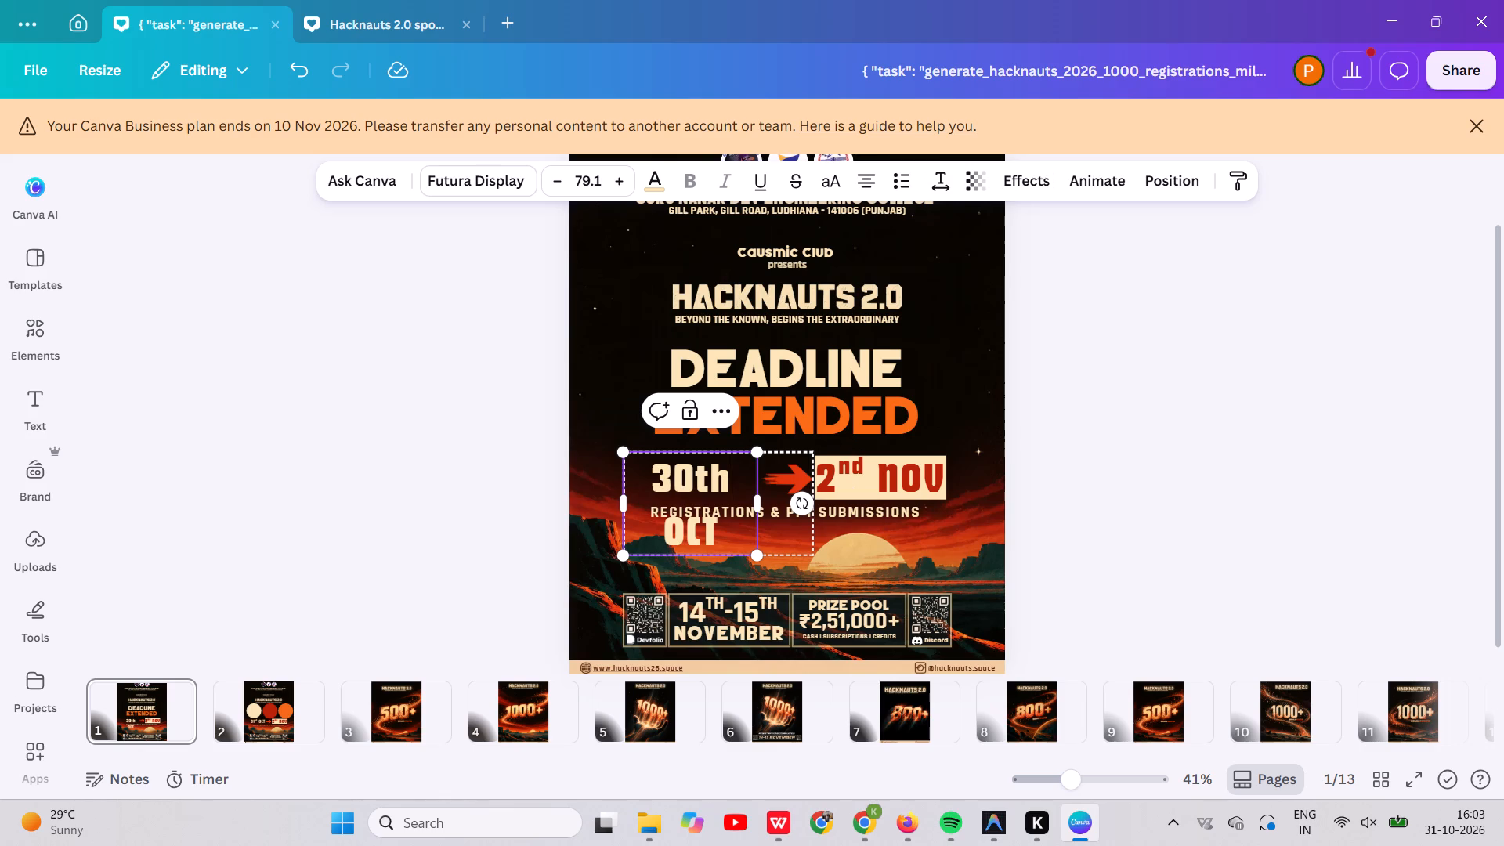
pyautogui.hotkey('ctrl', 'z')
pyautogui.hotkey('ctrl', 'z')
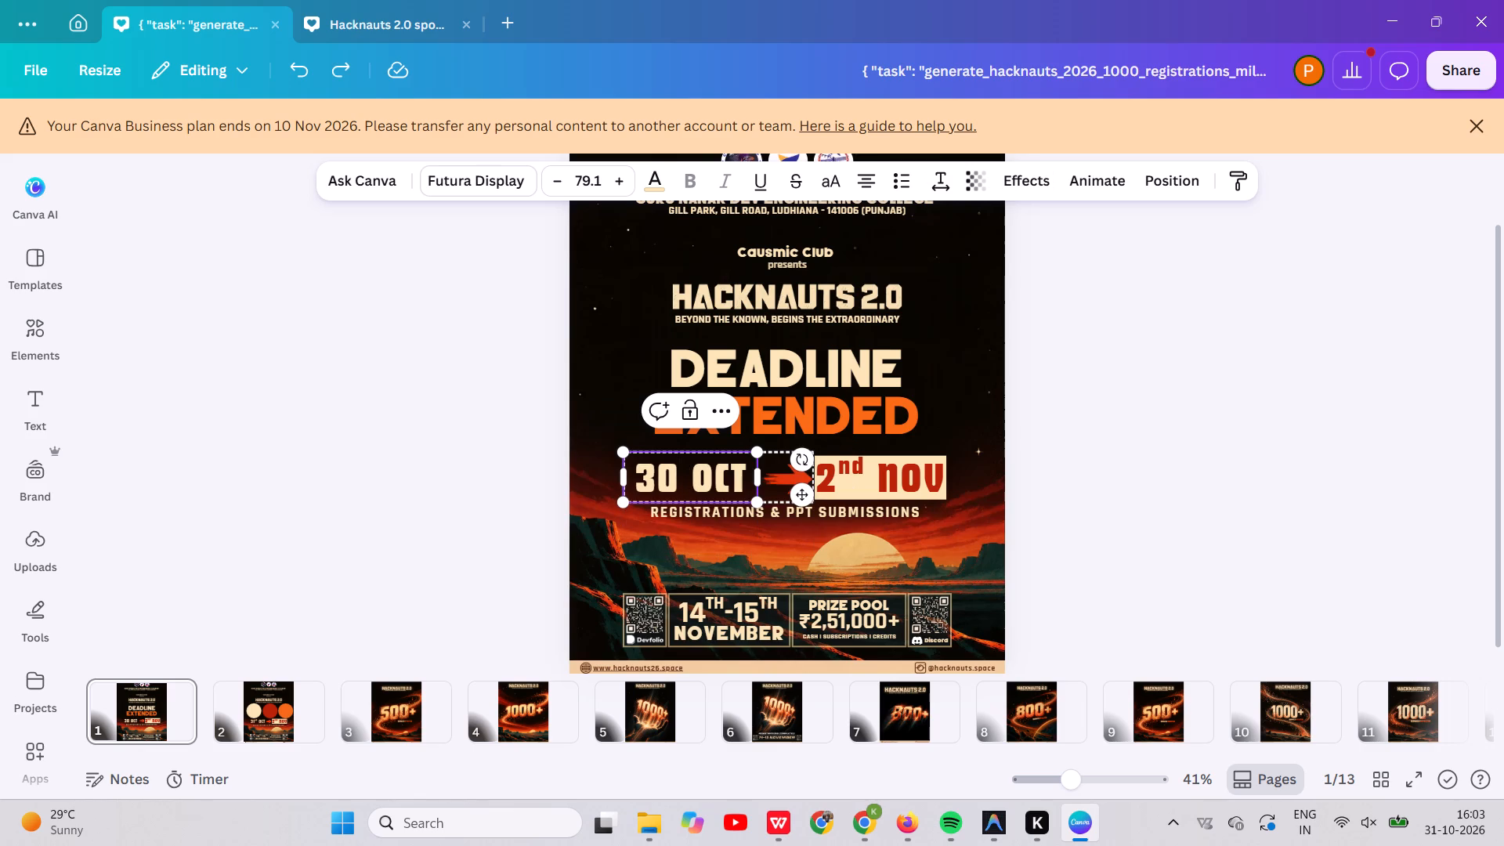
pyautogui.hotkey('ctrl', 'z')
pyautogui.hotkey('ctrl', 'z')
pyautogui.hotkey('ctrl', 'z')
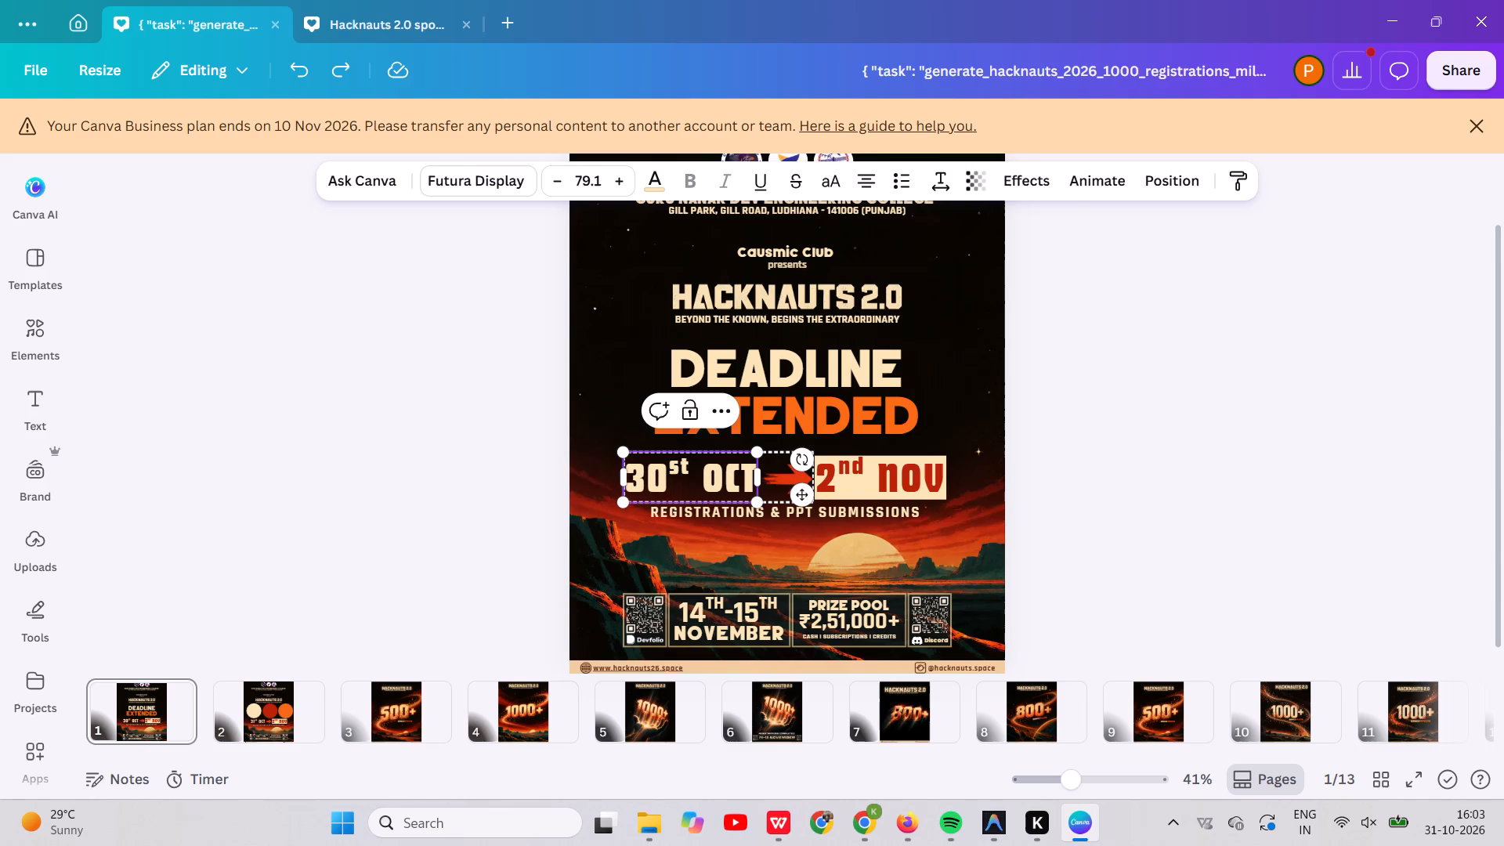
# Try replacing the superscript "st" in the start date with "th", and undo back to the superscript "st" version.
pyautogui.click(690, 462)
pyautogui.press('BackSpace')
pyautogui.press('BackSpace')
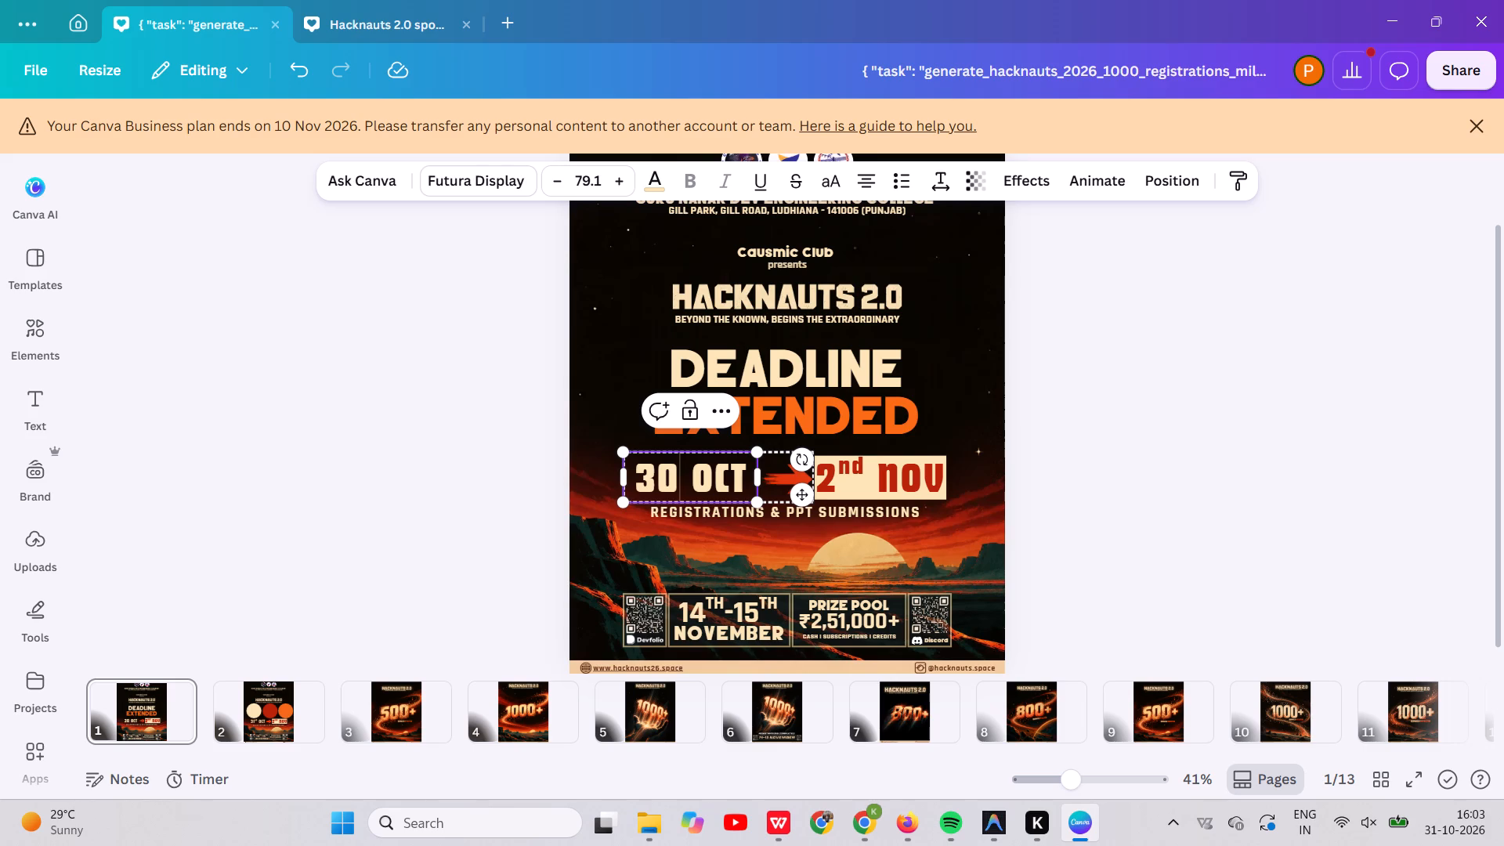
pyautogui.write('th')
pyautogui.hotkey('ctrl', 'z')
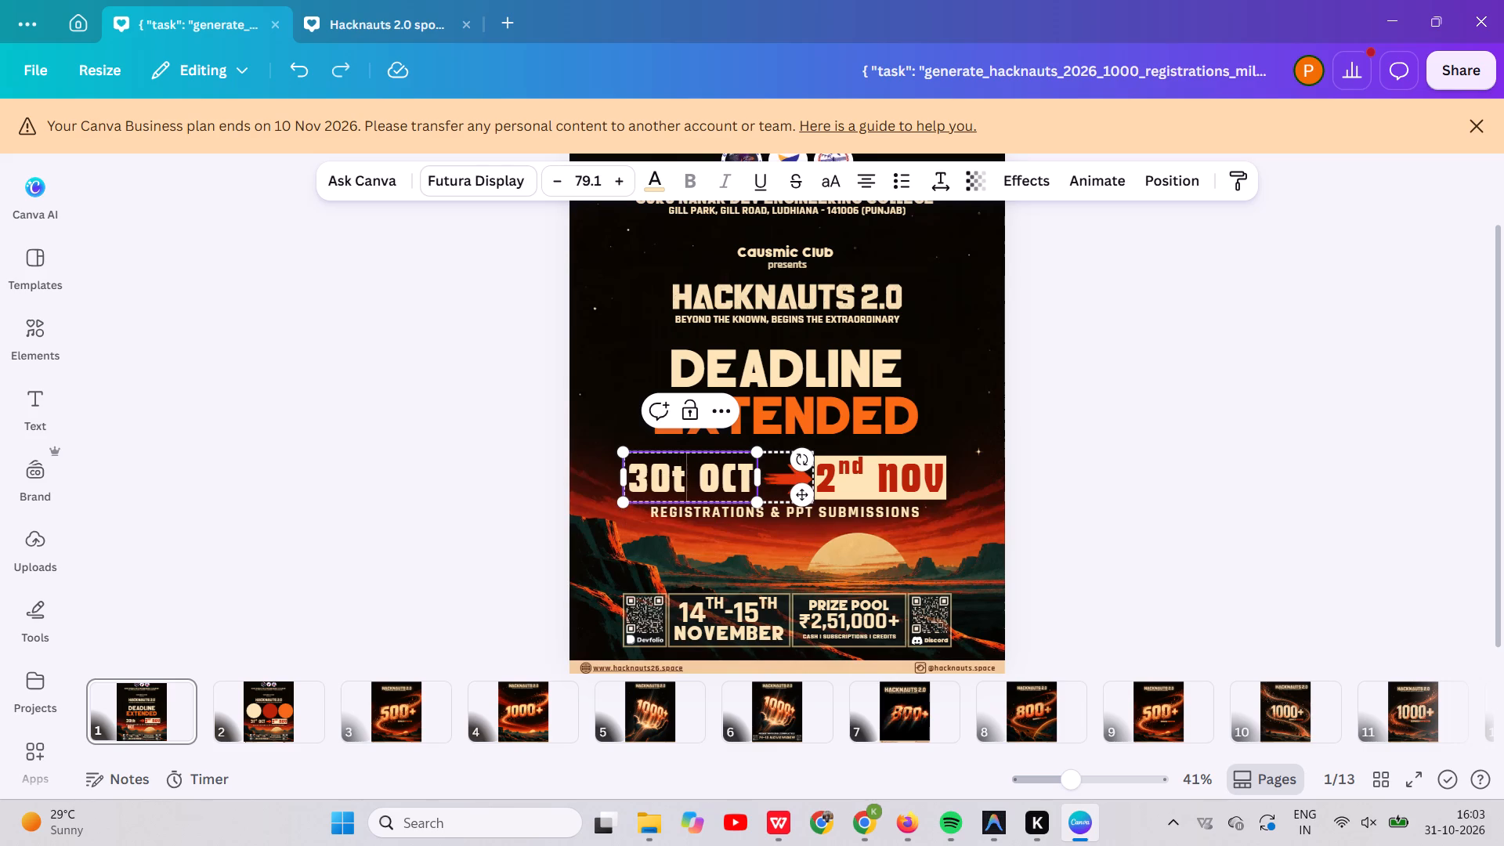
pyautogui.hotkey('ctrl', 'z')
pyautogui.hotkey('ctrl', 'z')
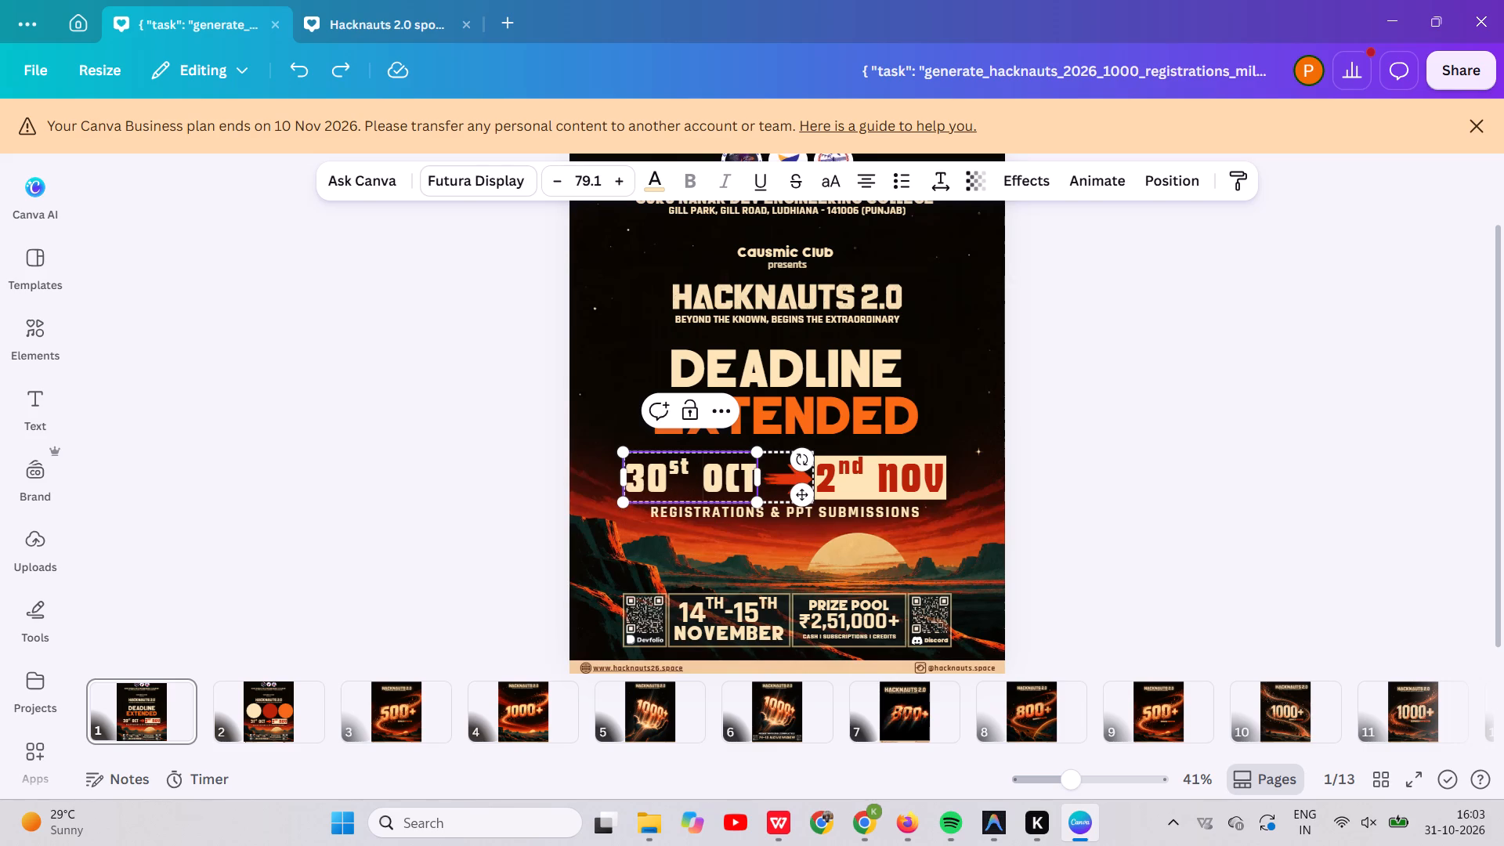
# Change the start date's superscript "st" to "th" while keeping the superscript formatting, so it reads "30th OCT".
pyautogui.click(672, 464)
pyautogui.click(683, 465)
pyautogui.press('BackSpace')
pyautogui.press('Right')
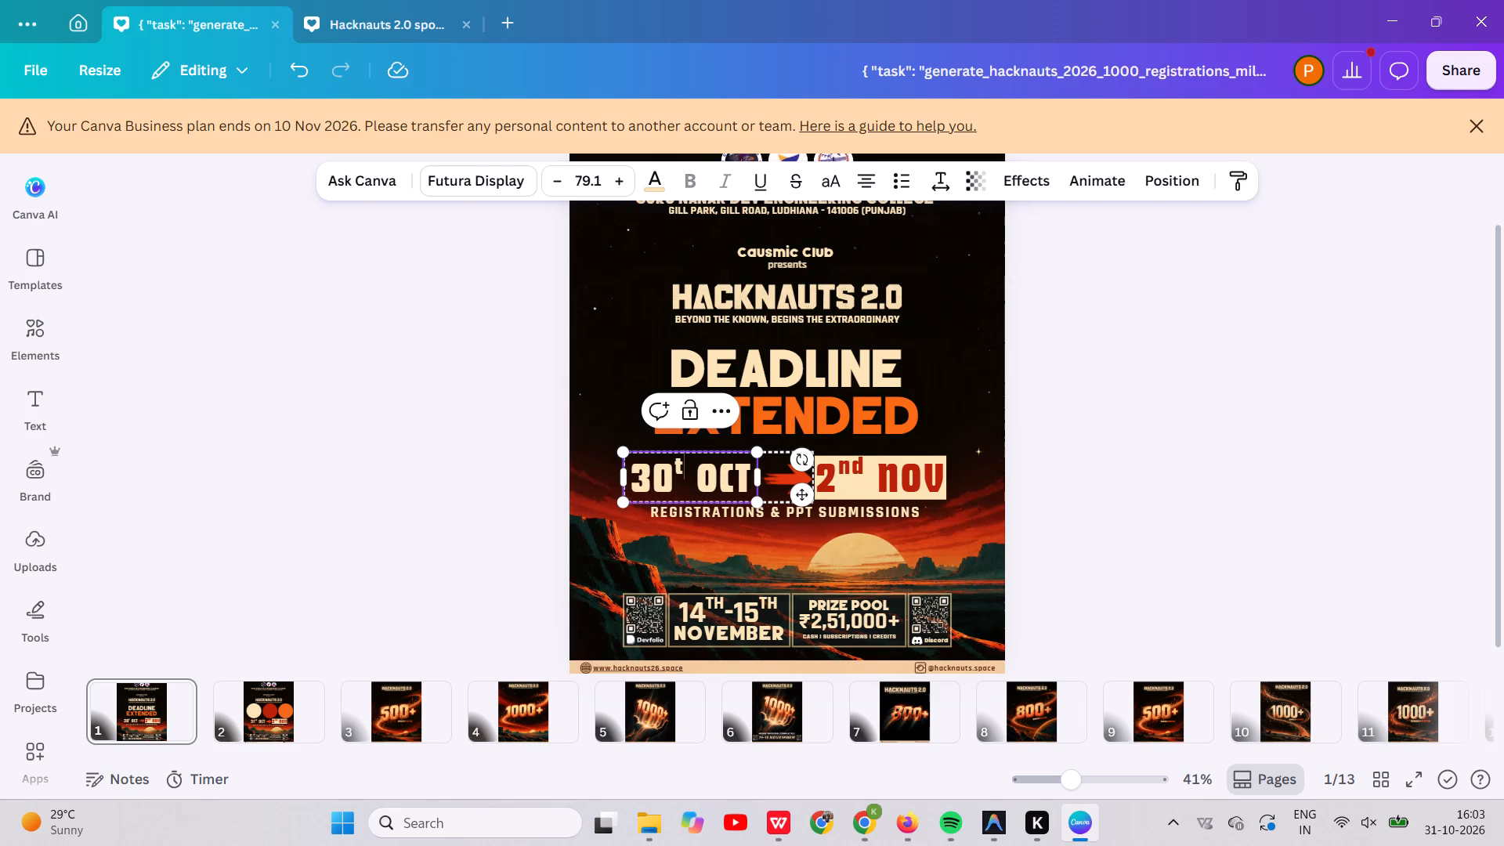
pyautogui.press('h')
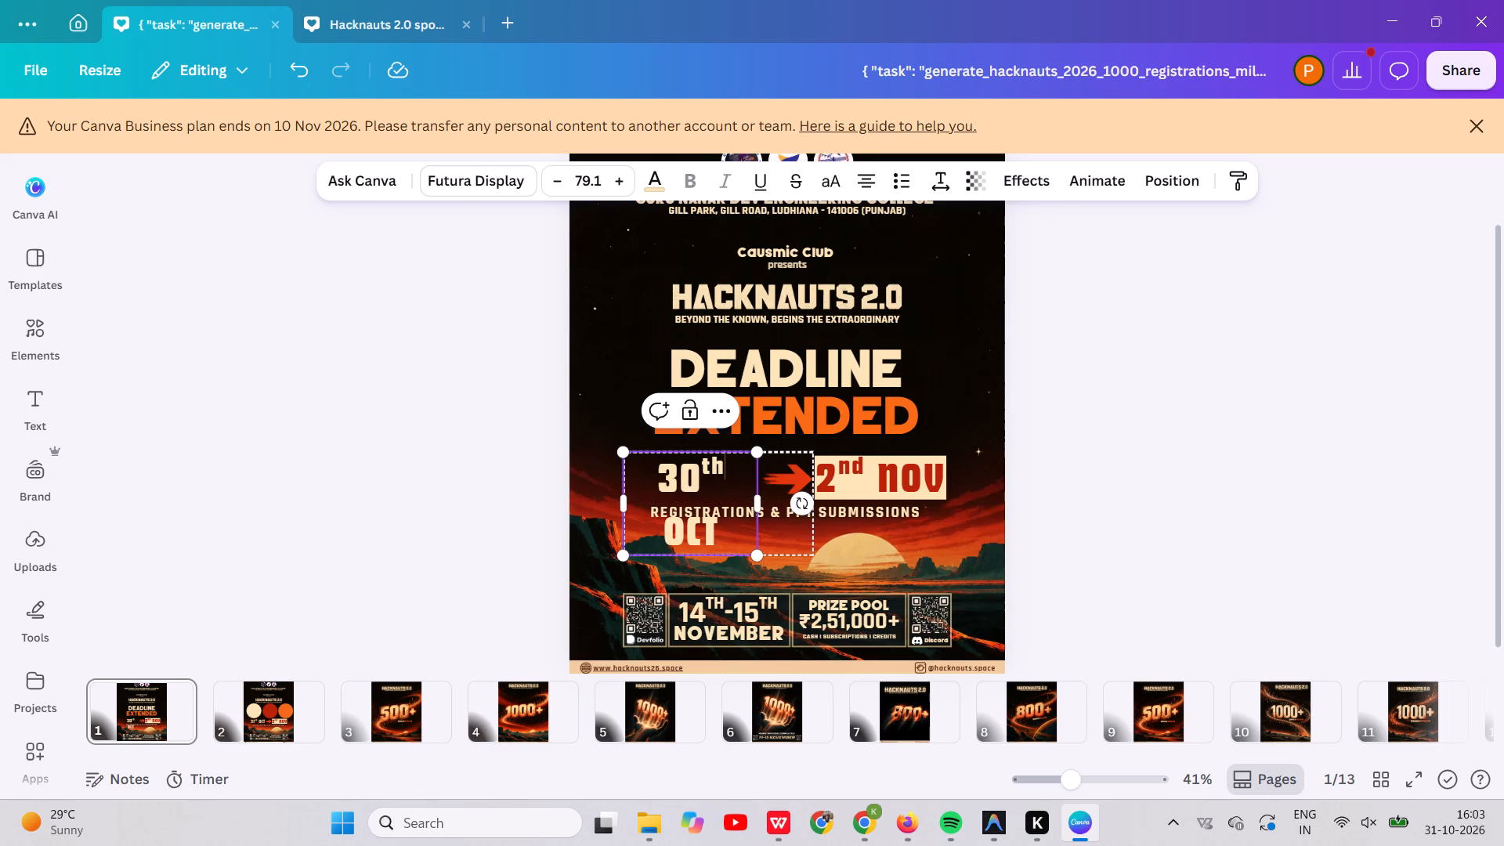
# Widen the "30th OCT" text box to about 341 so the date fits on one line, and deselect it.
pyautogui.click(760, 506)
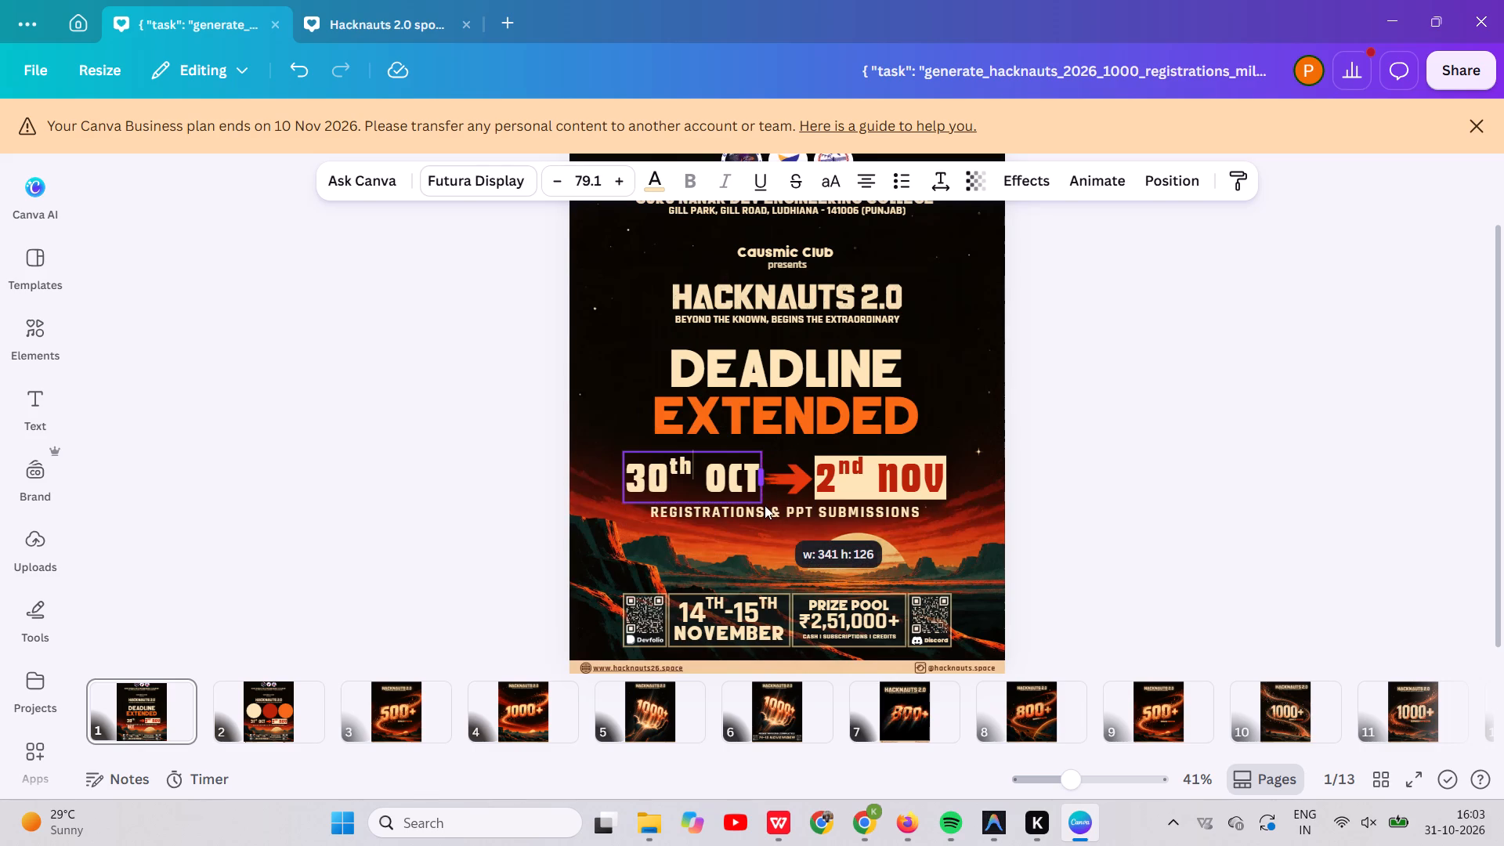
pyautogui.click(1080, 458)
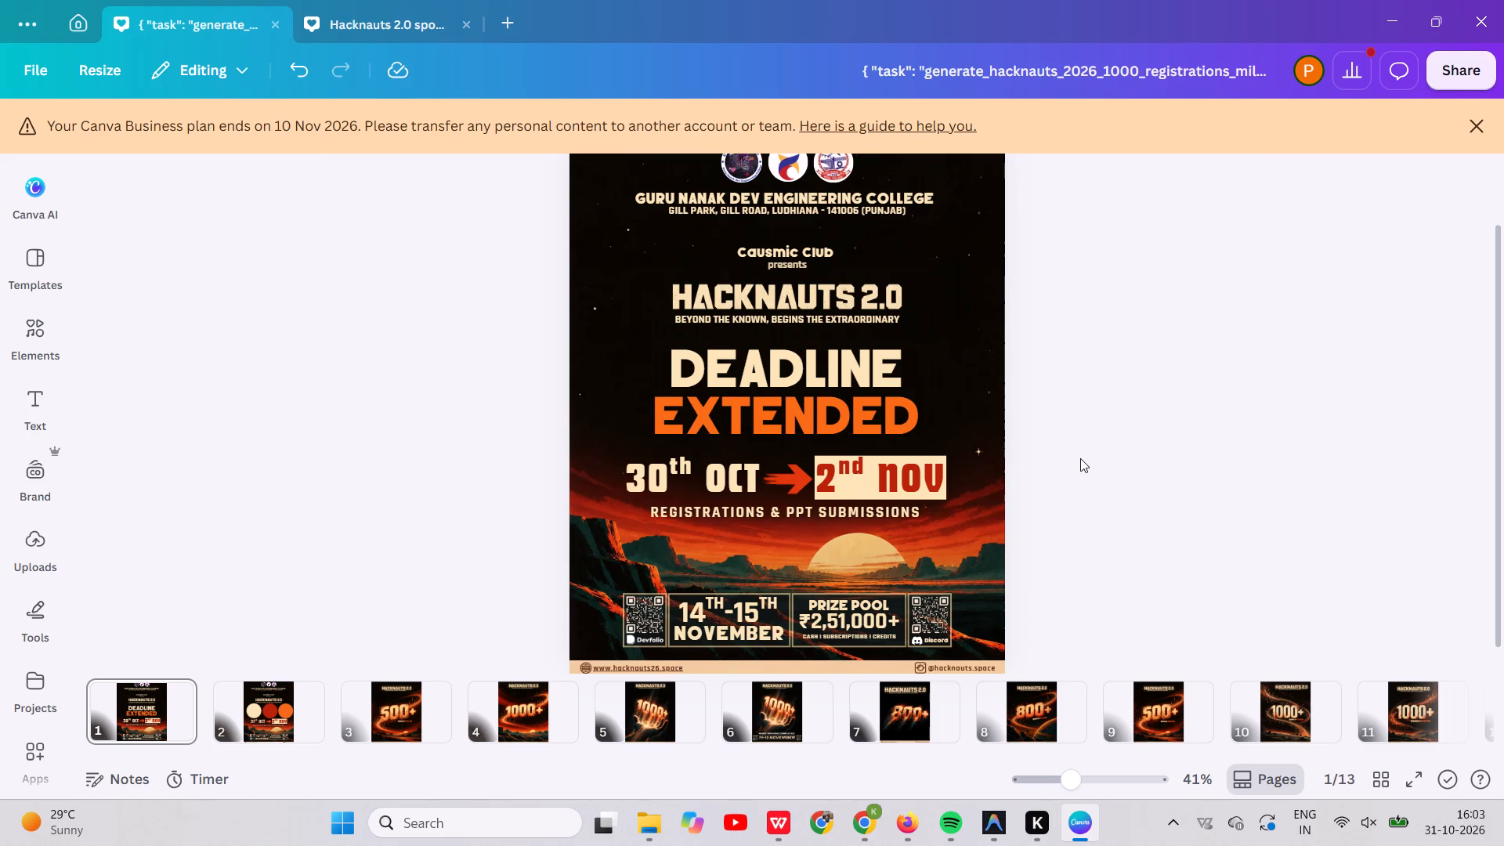
# Examine the poster variants from page 5 through to the last page, page 13.
pyautogui.click(652, 701)
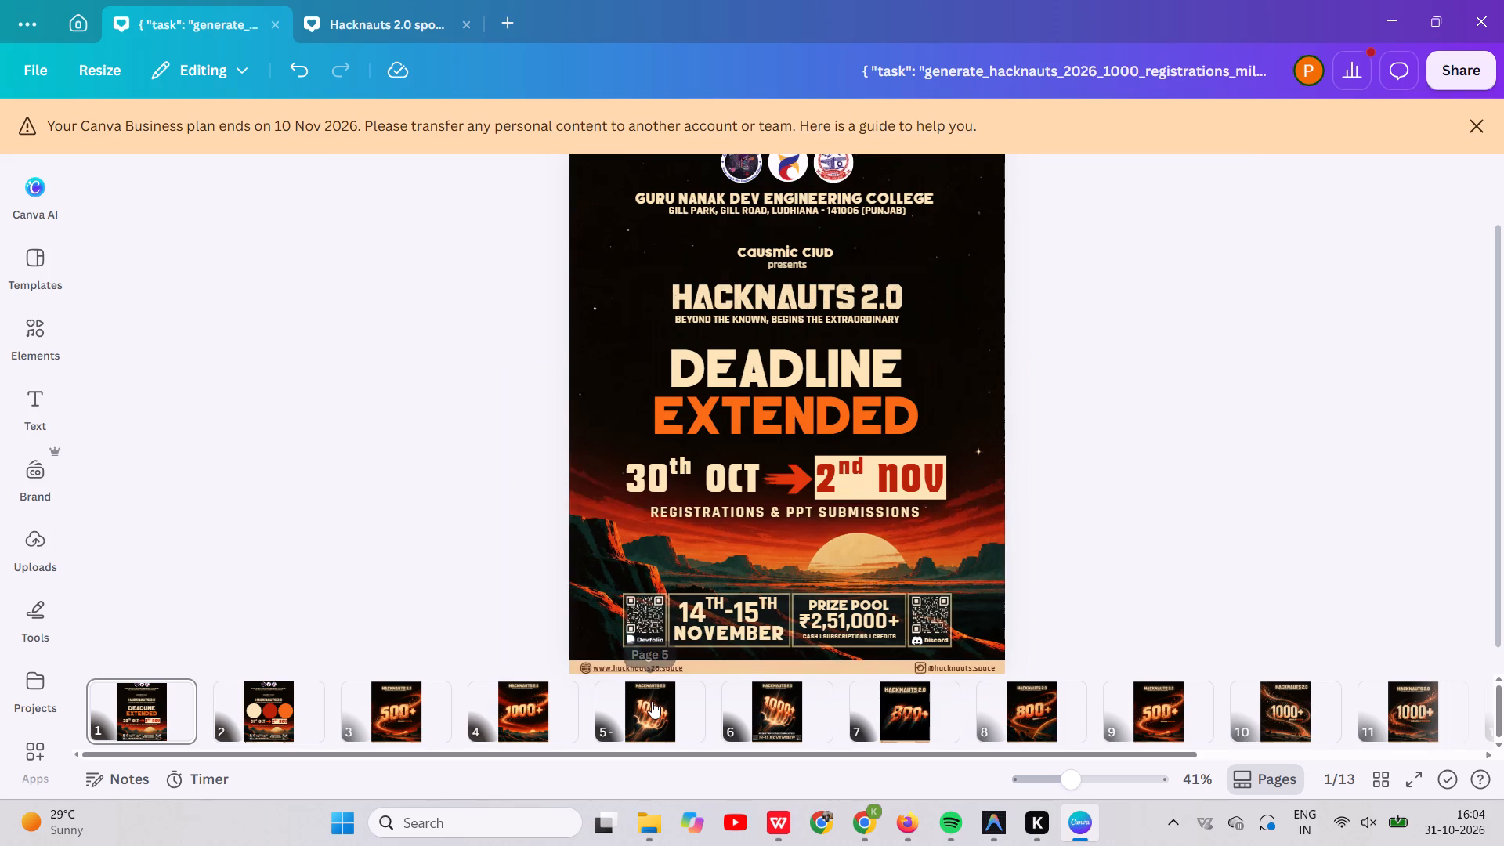
pyautogui.press('Right')
pyautogui.press('Right')
pyautogui.press('Right')
pyautogui.press('Right')
pyautogui.press('Right')
pyautogui.press('Right')
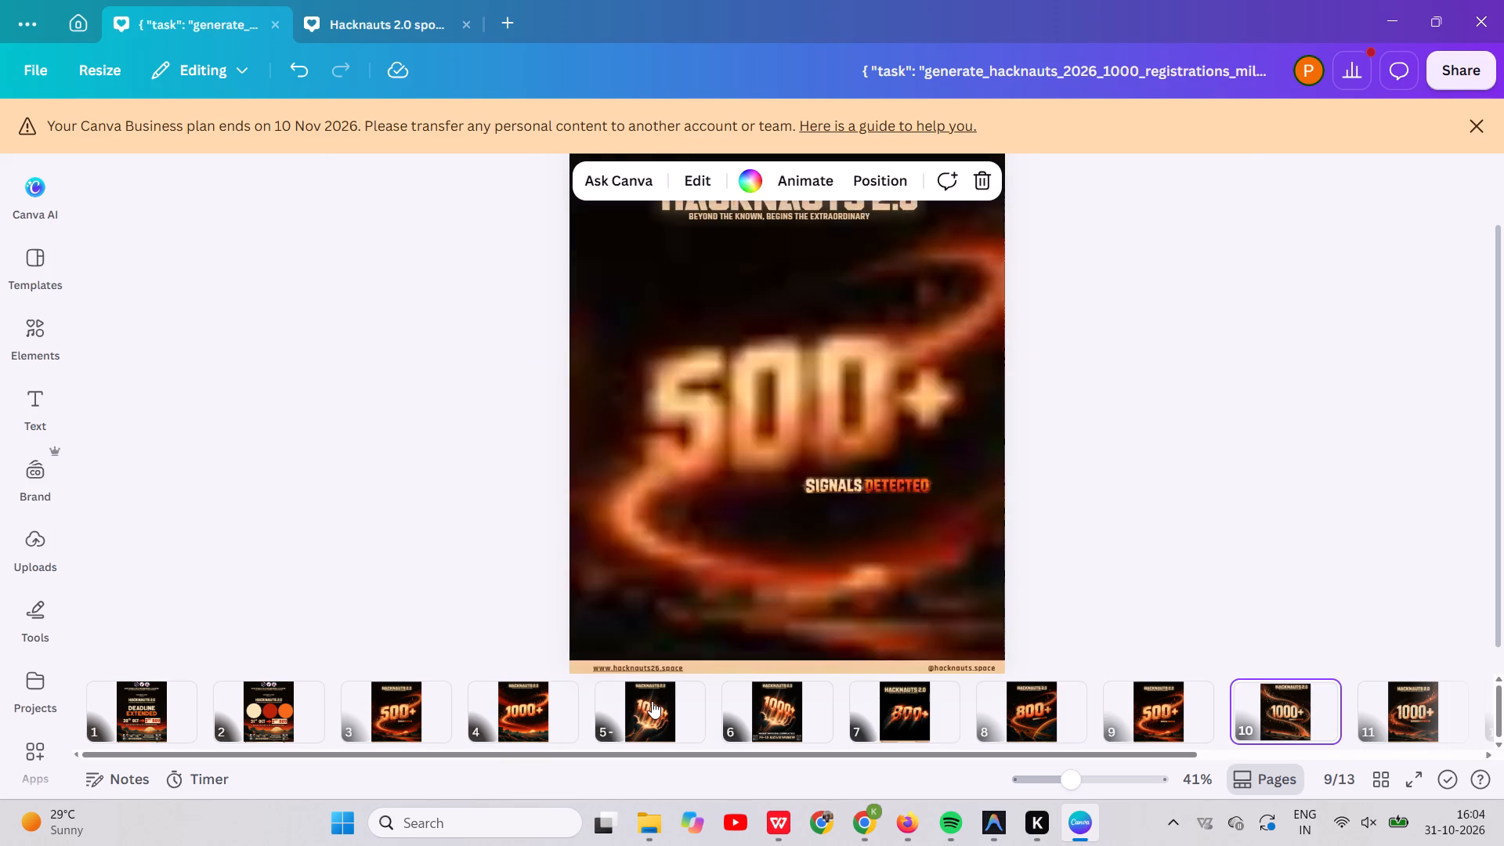
pyautogui.press('Right')
pyautogui.press('Right')
pyautogui.press('Right')
pyautogui.press('Right')
pyautogui.press('Right')
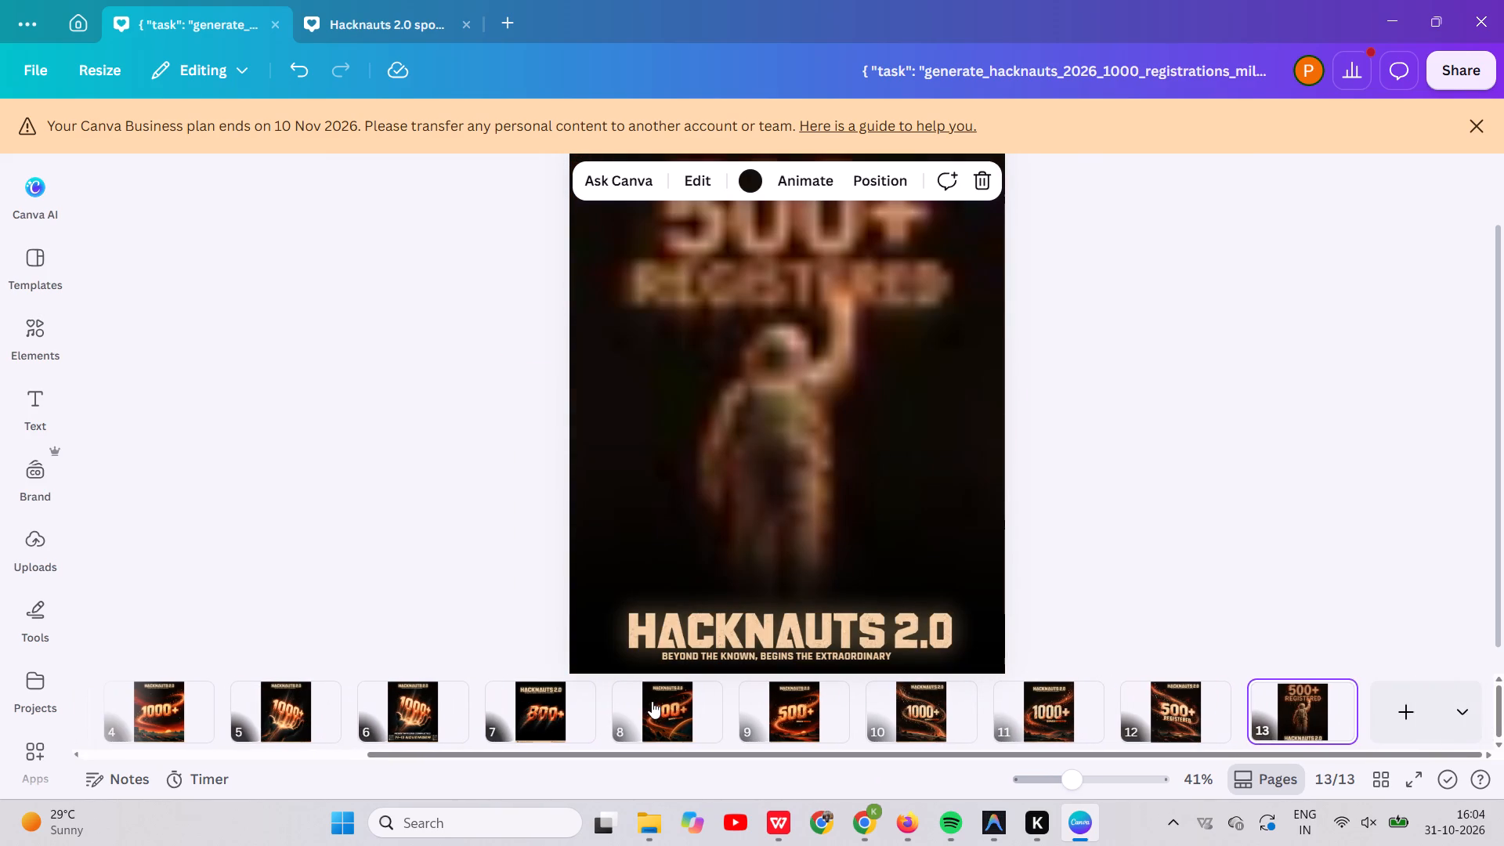
pyautogui.press('Right')
pyautogui.press('Right')
pyautogui.press('Right')
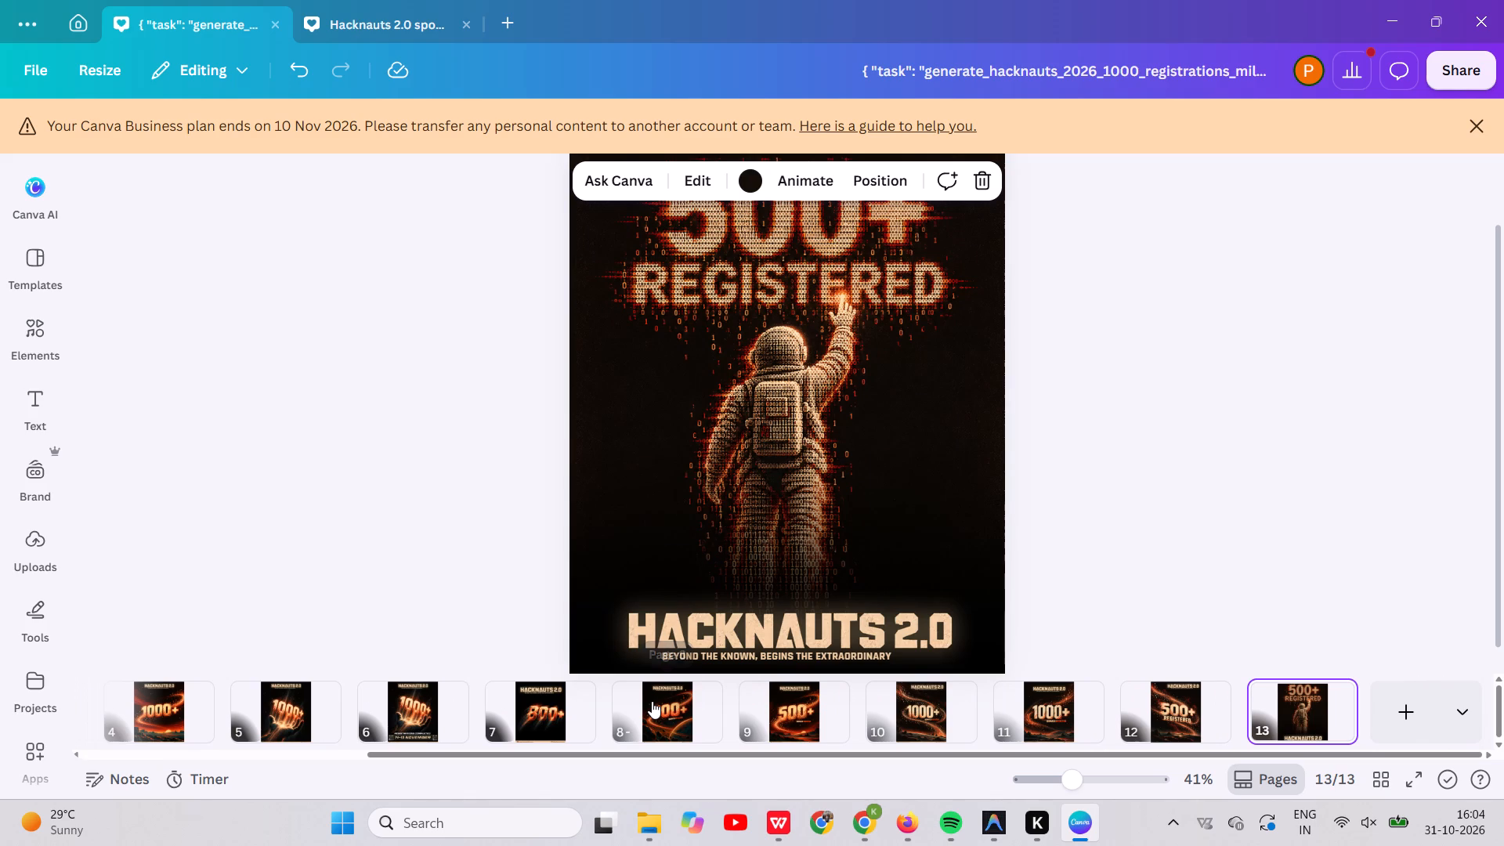
# Switch to the "Hacknauts 2.0 sponsorship" design and browse its page thumbnails through to page 28.
pyautogui.click(401, 12)
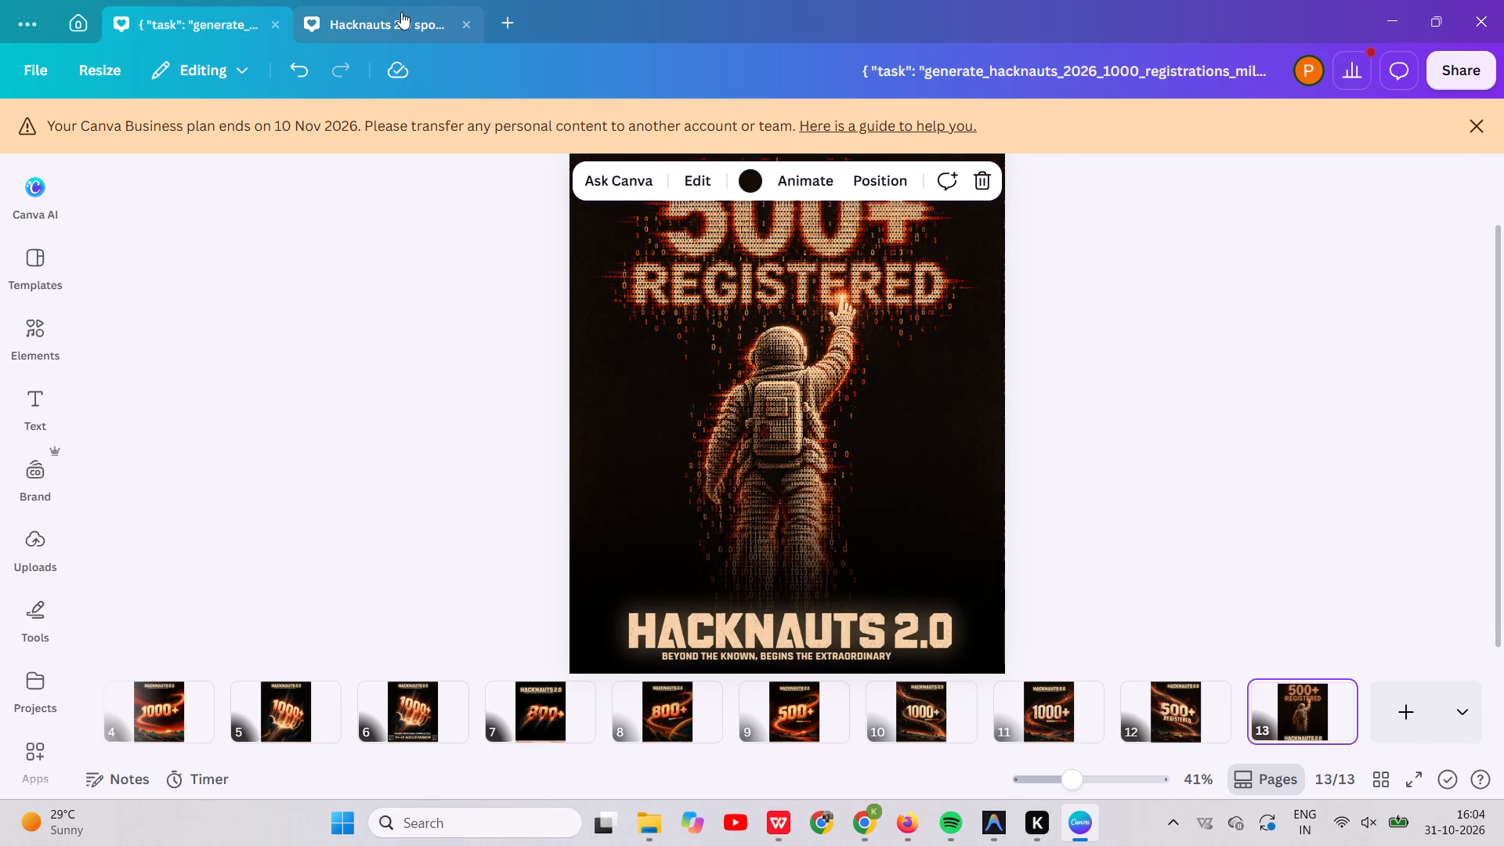
pyautogui.scroll(1, 882, 431)
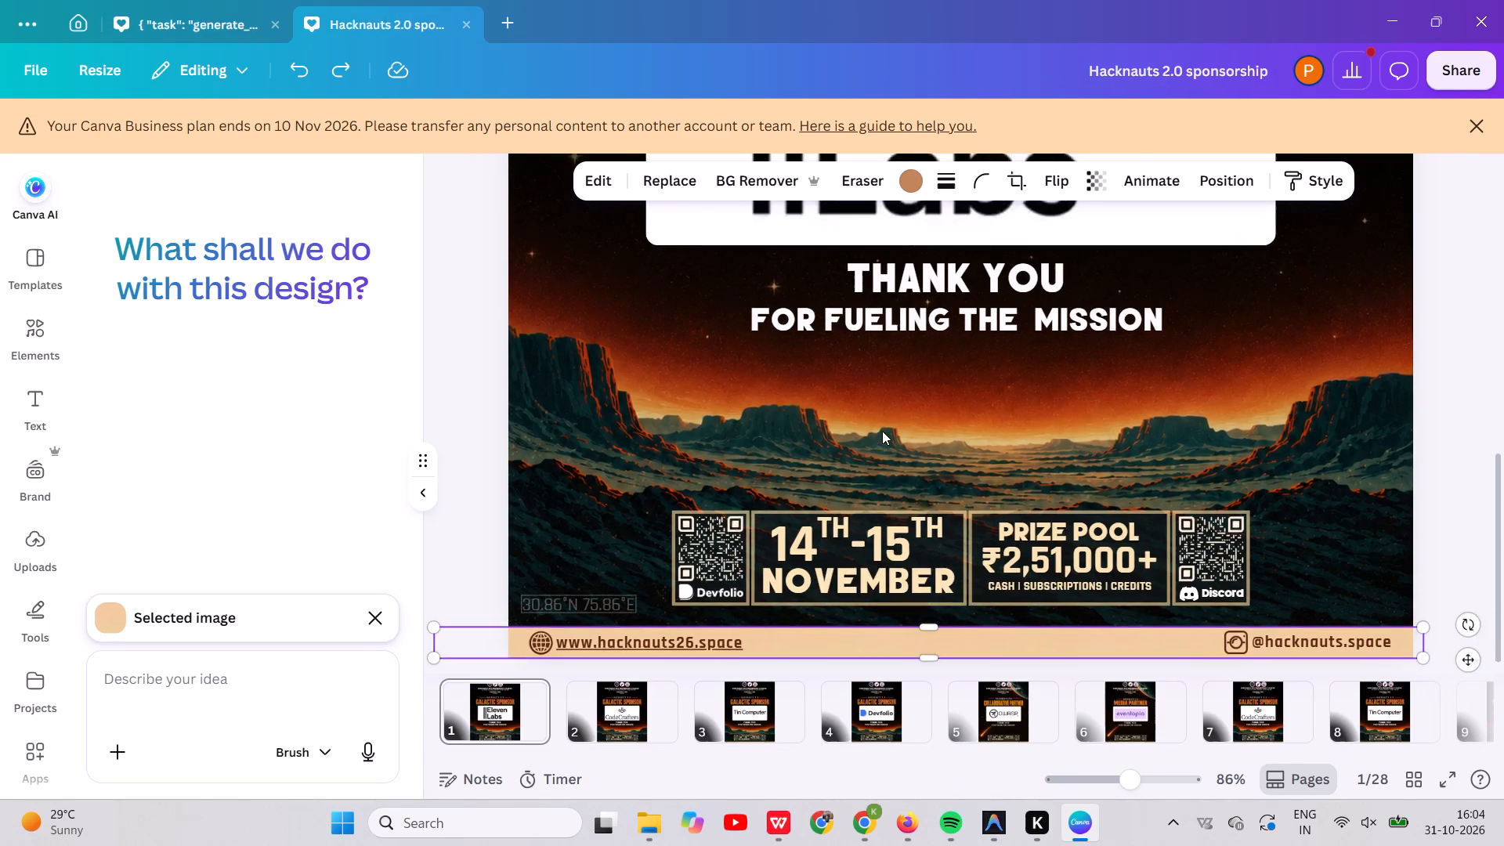
pyautogui.scroll(3, 882, 431)
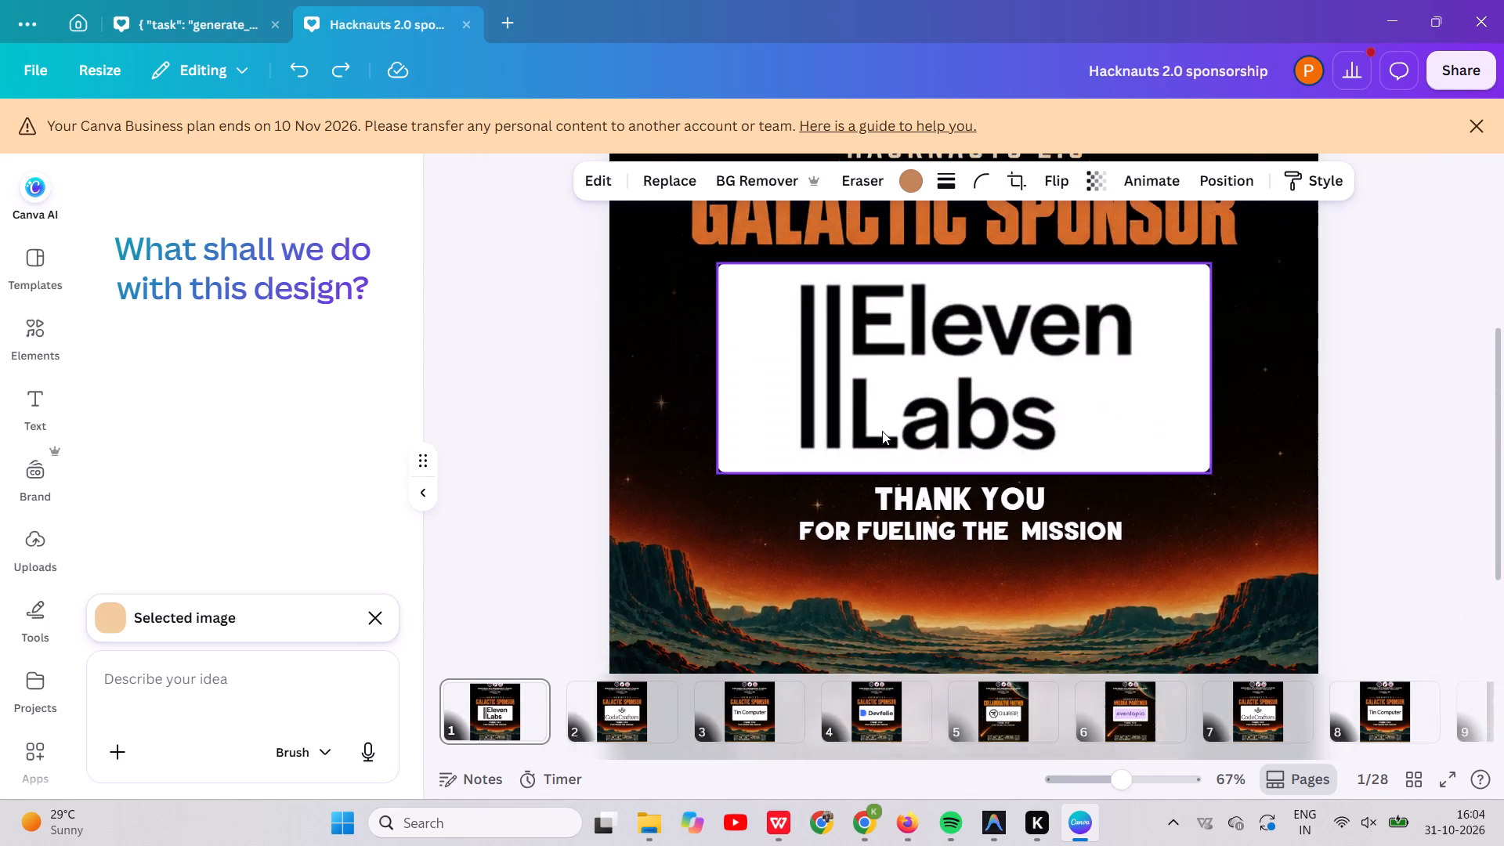
pyautogui.hscroll(-7, 899, 764)
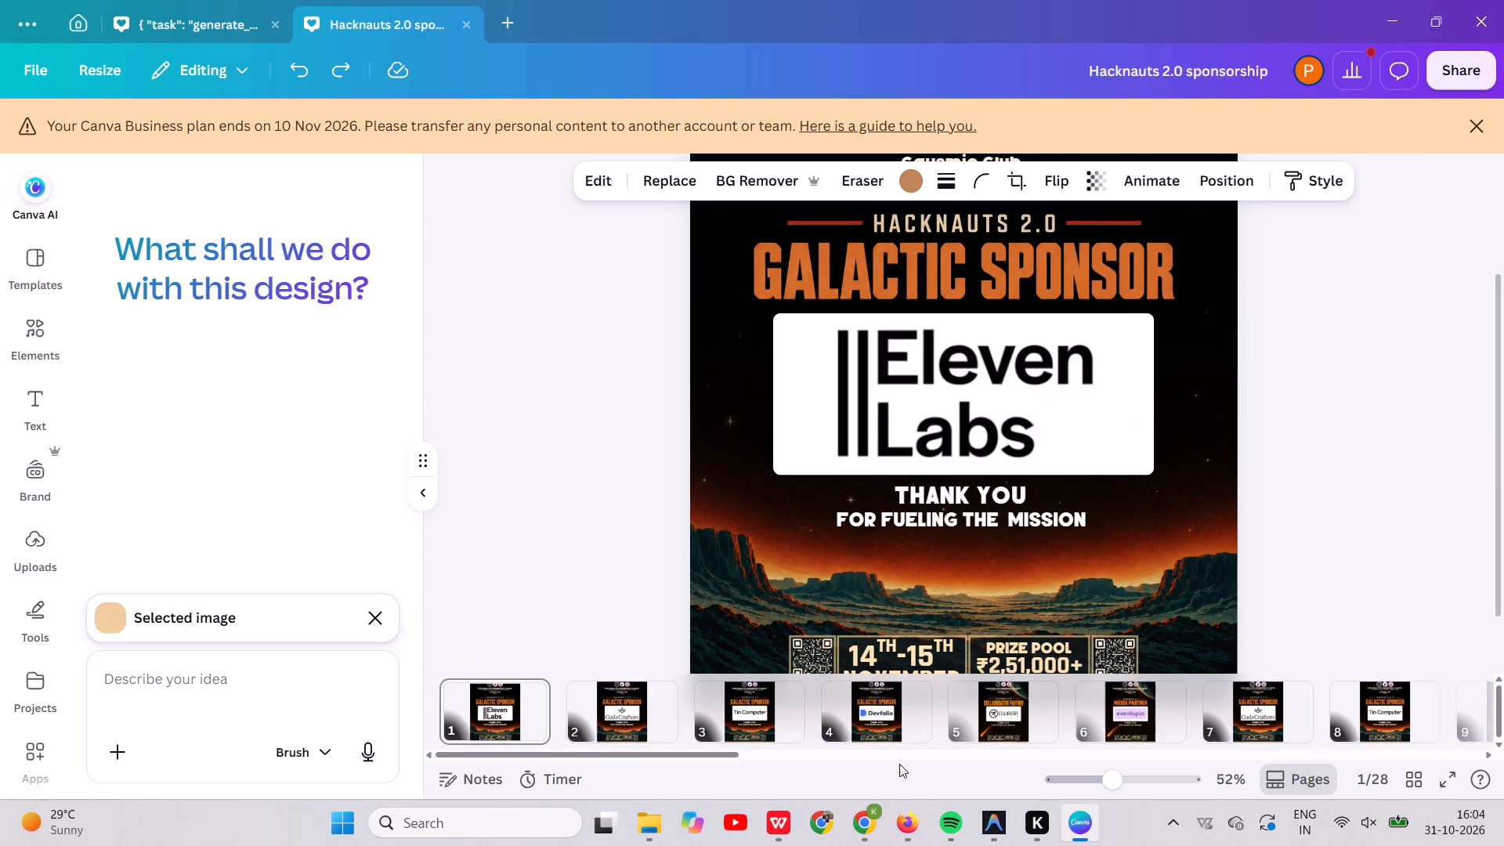
pyautogui.hscroll(-20, 1043, 724)
pyautogui.hscroll(-7, 1043, 724)
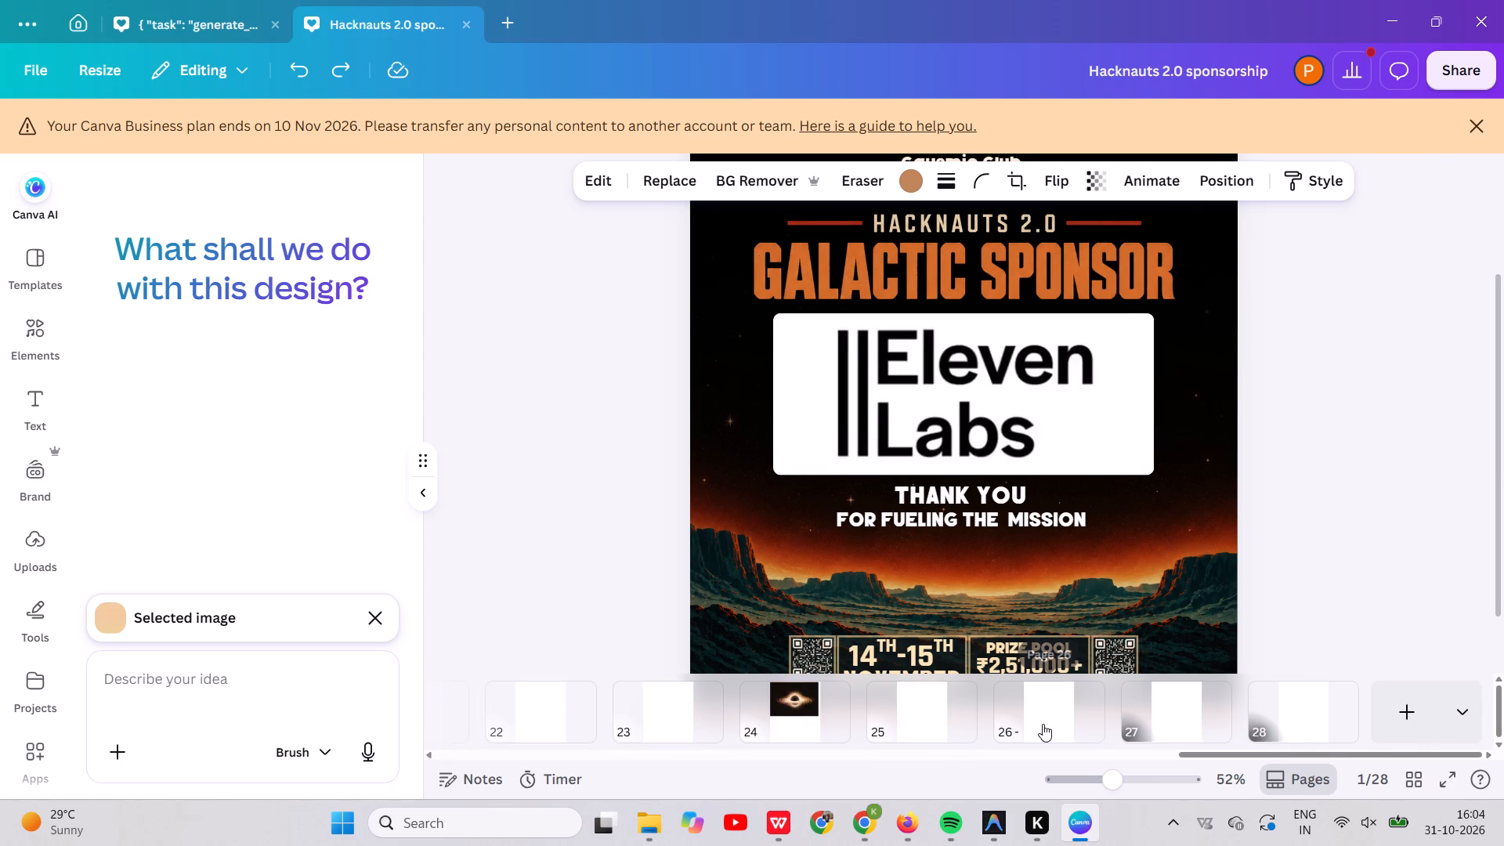
pyautogui.hscroll(-4, 1043, 724)
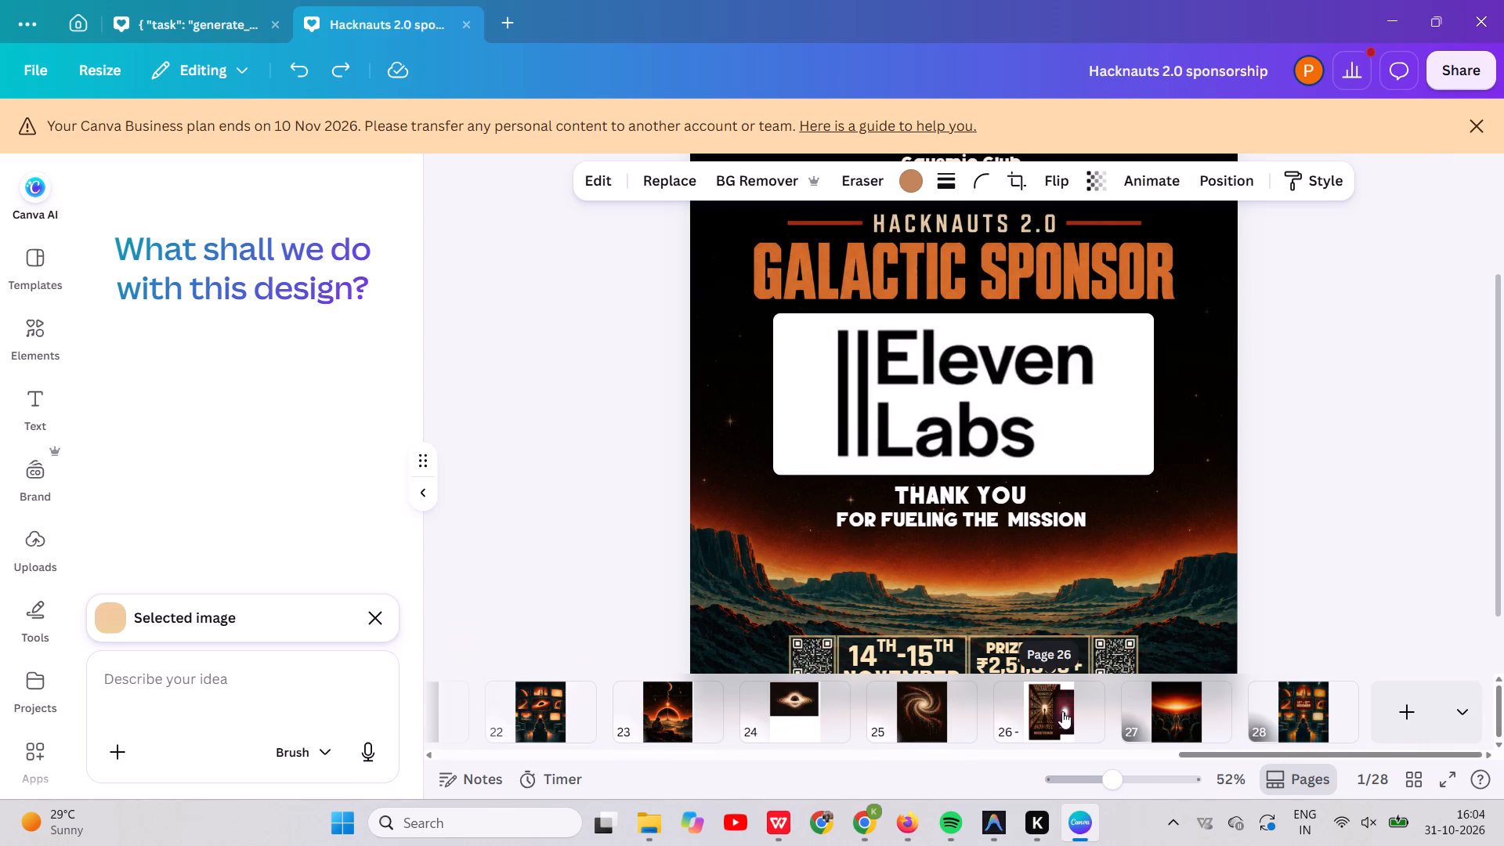
pyautogui.hscroll(4, 849, 742)
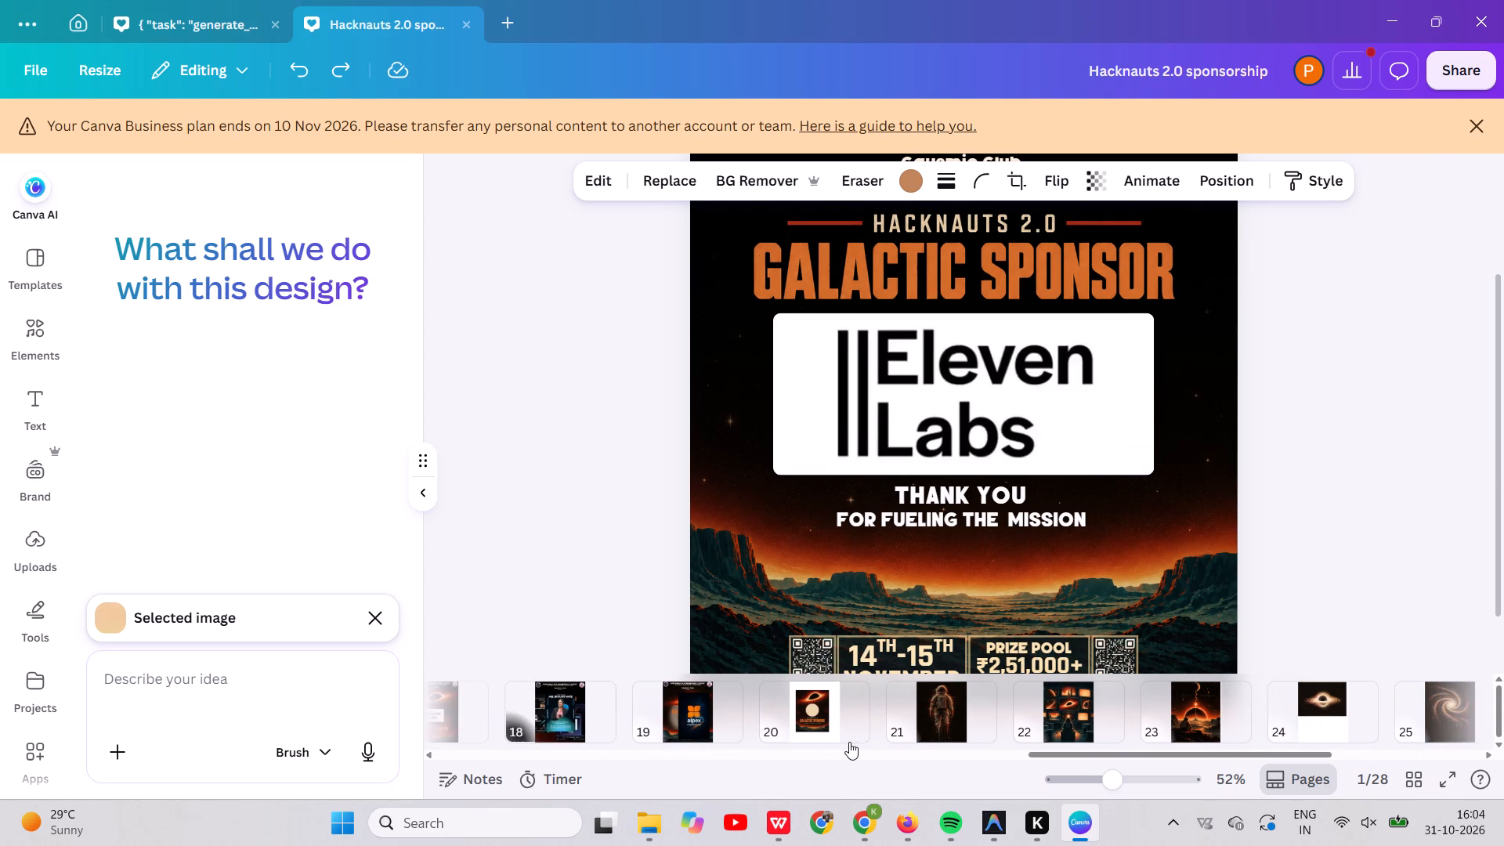
# Examine the sponsorship design's pages from page 20 back to page 11, and view the page 13 ElevenLabs poster in full.
pyautogui.click(837, 716)
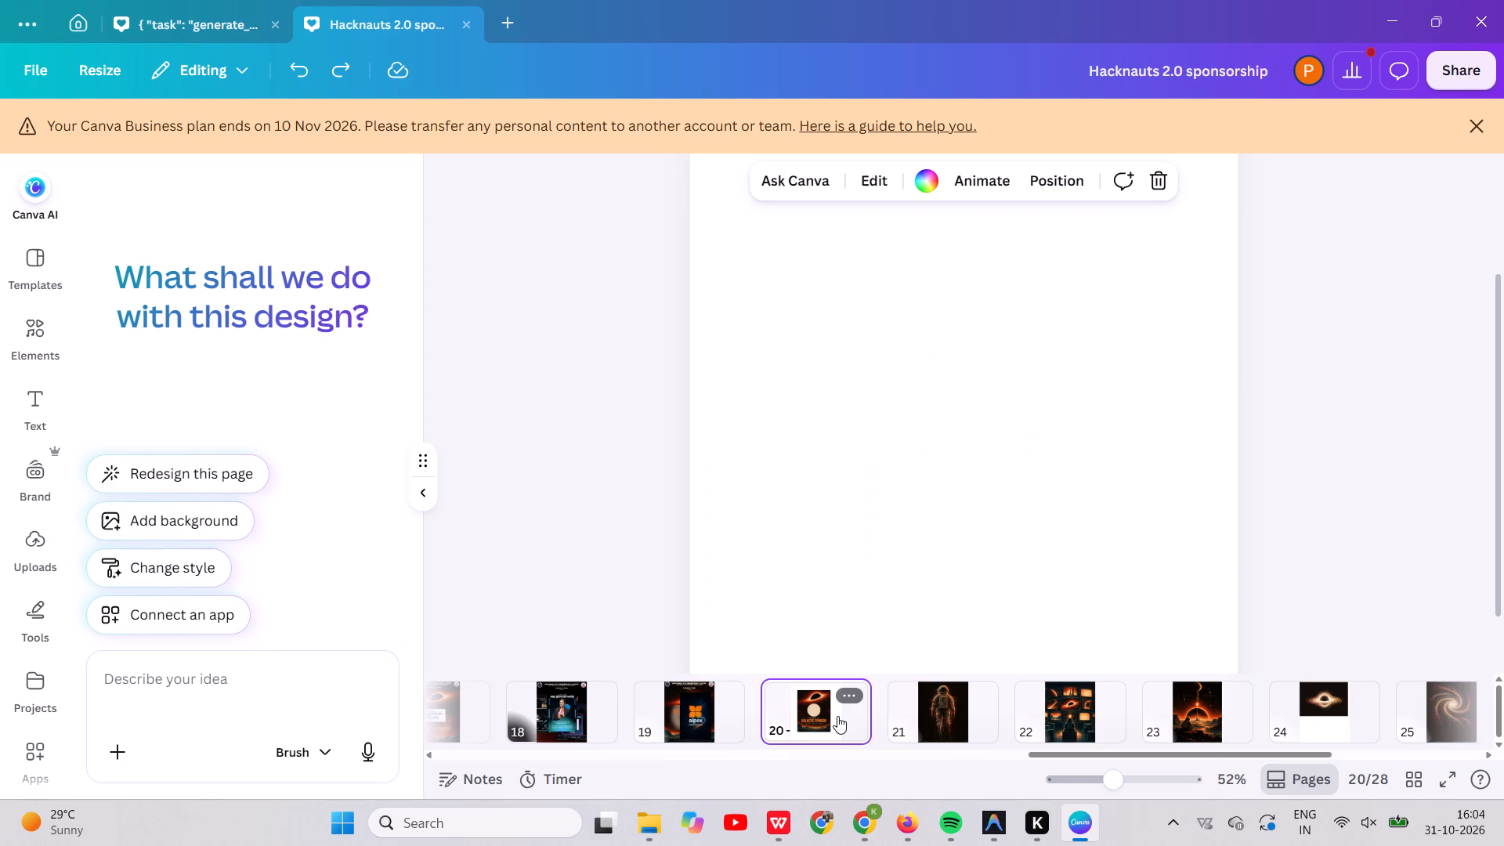
pyautogui.press('Left')
pyautogui.press('Left')
pyautogui.press('Left')
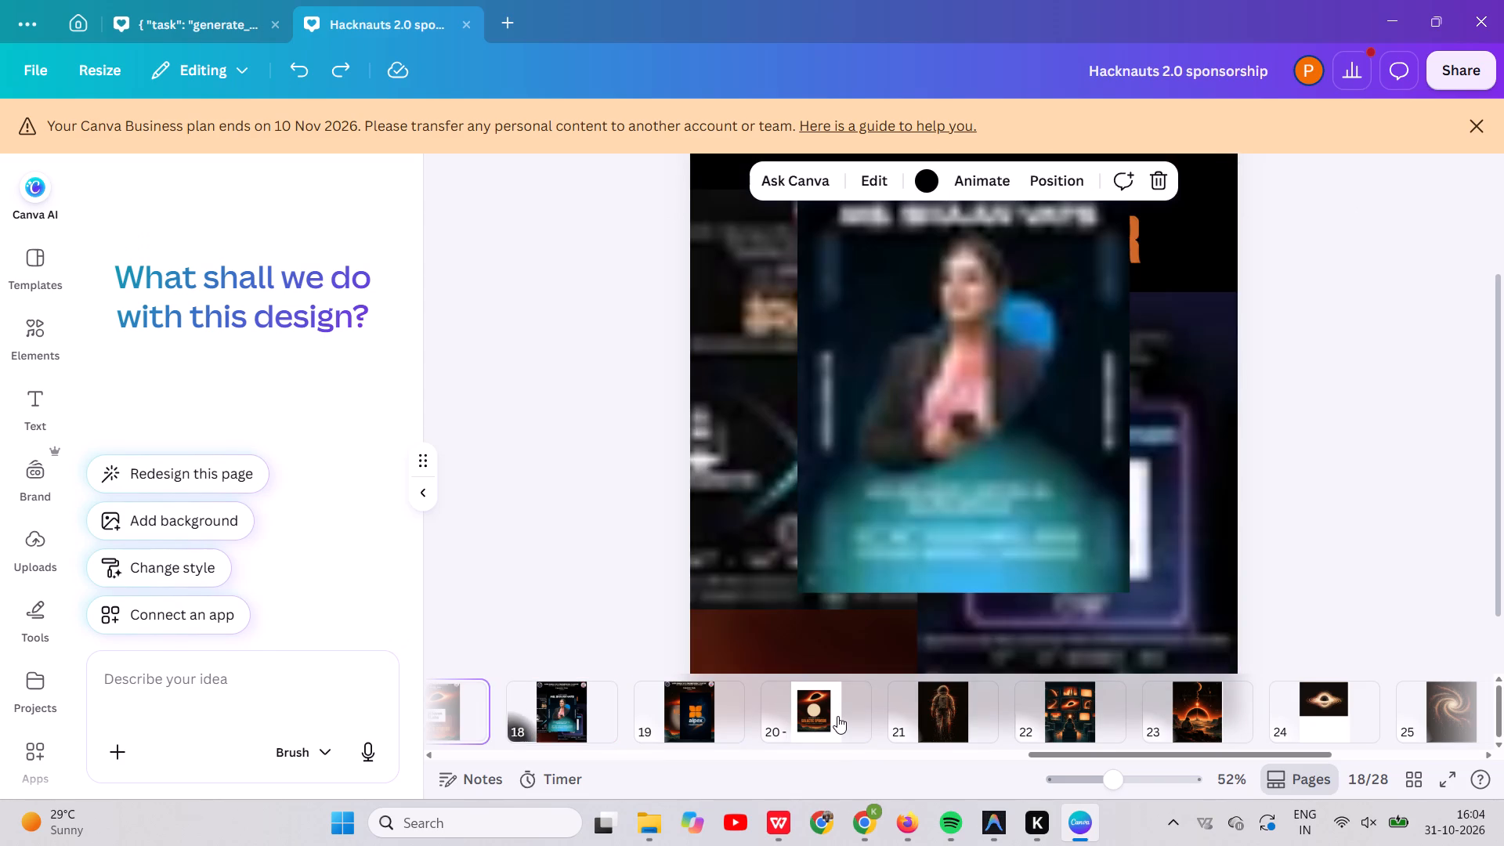
pyautogui.press('Left')
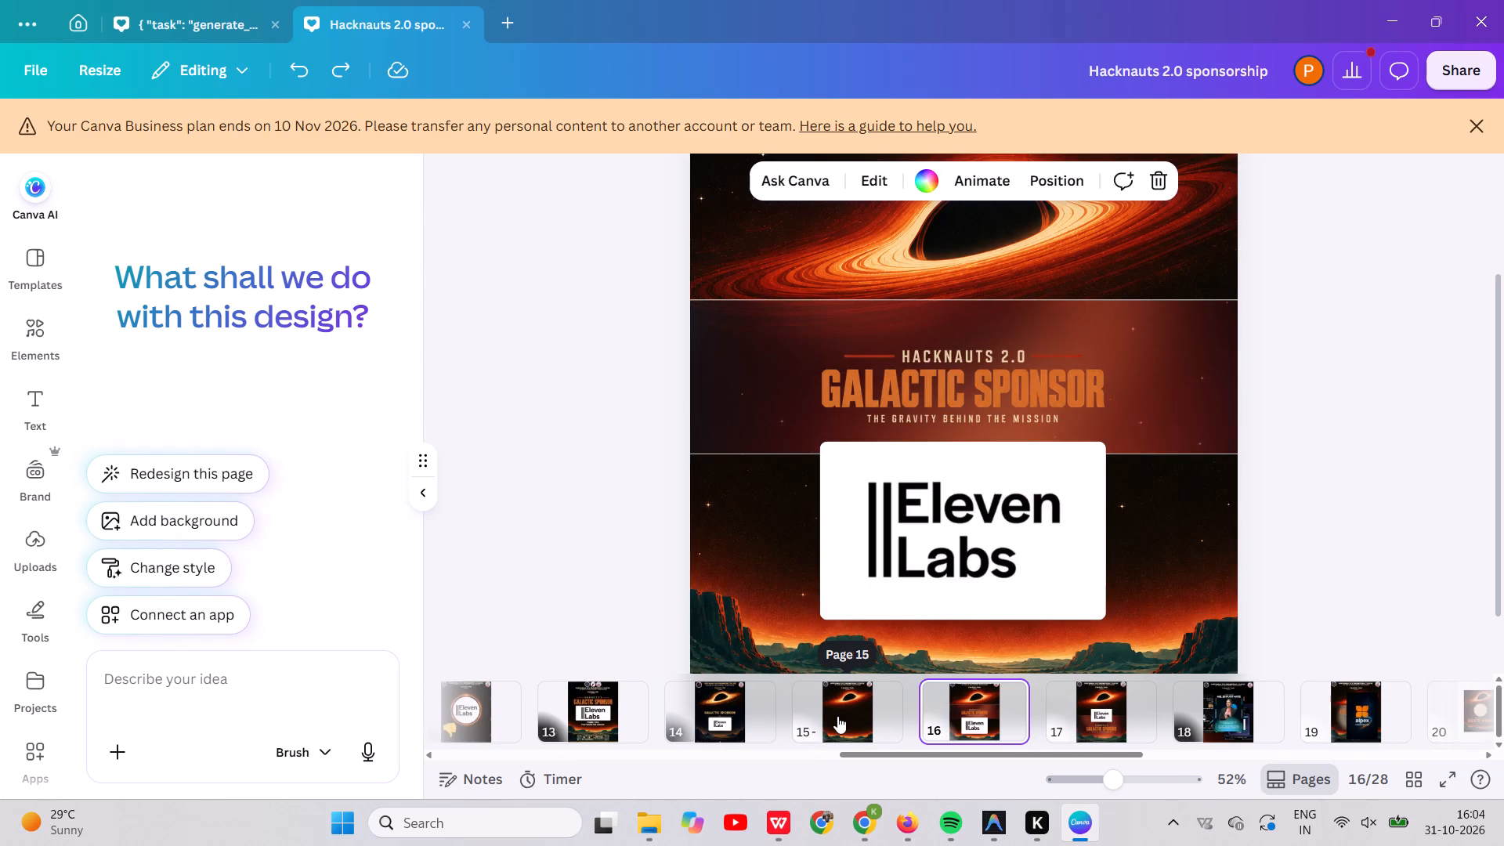
pyautogui.press('Left')
pyautogui.press('Left')
pyautogui.press('Left')
pyautogui.press('Left')
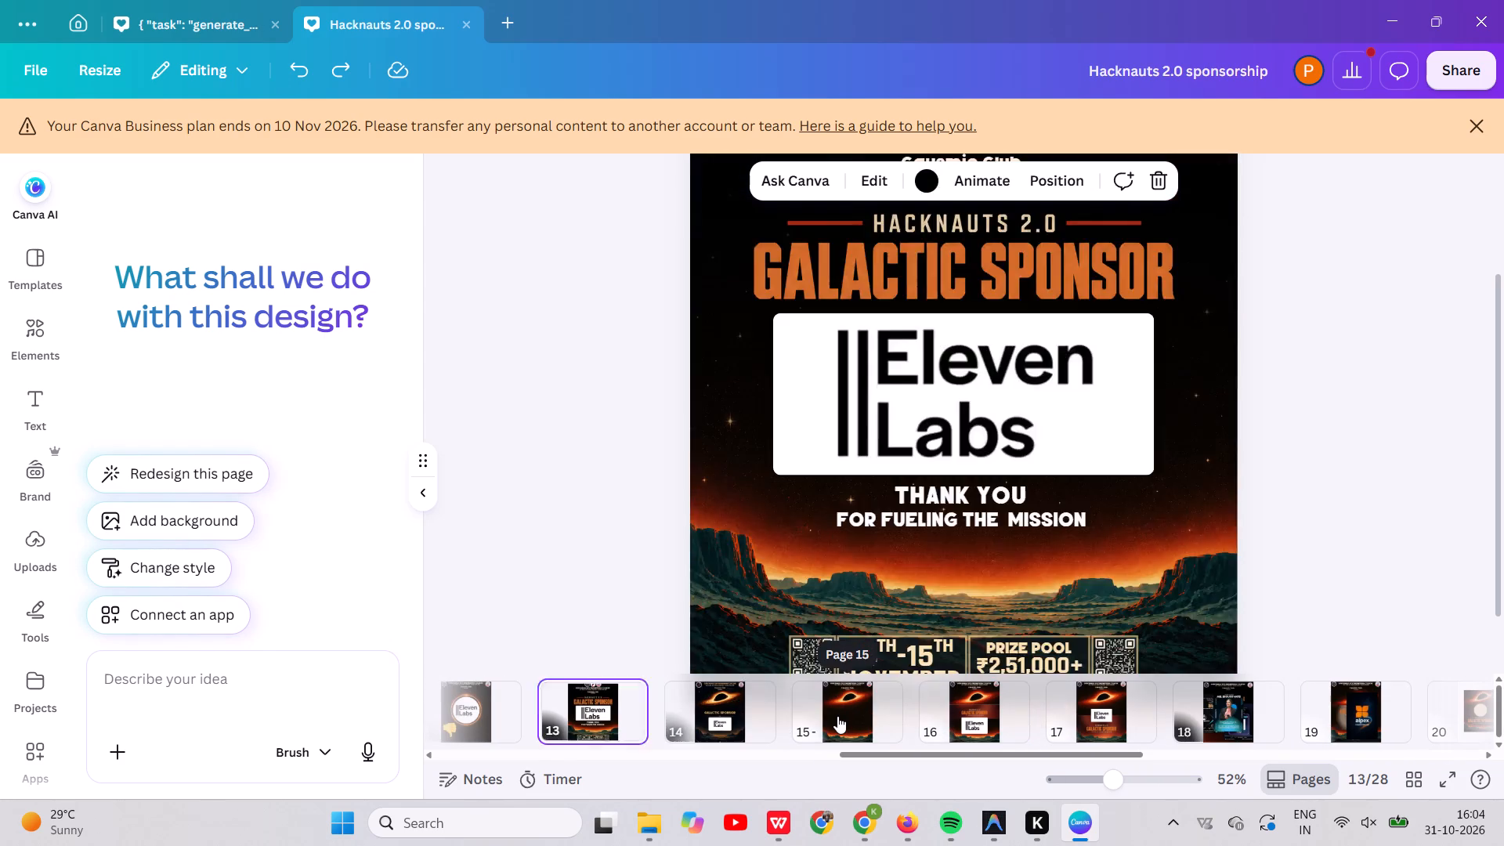
pyautogui.press('Left')
pyautogui.press('Left')
pyautogui.press('Right')
pyautogui.press('Right')
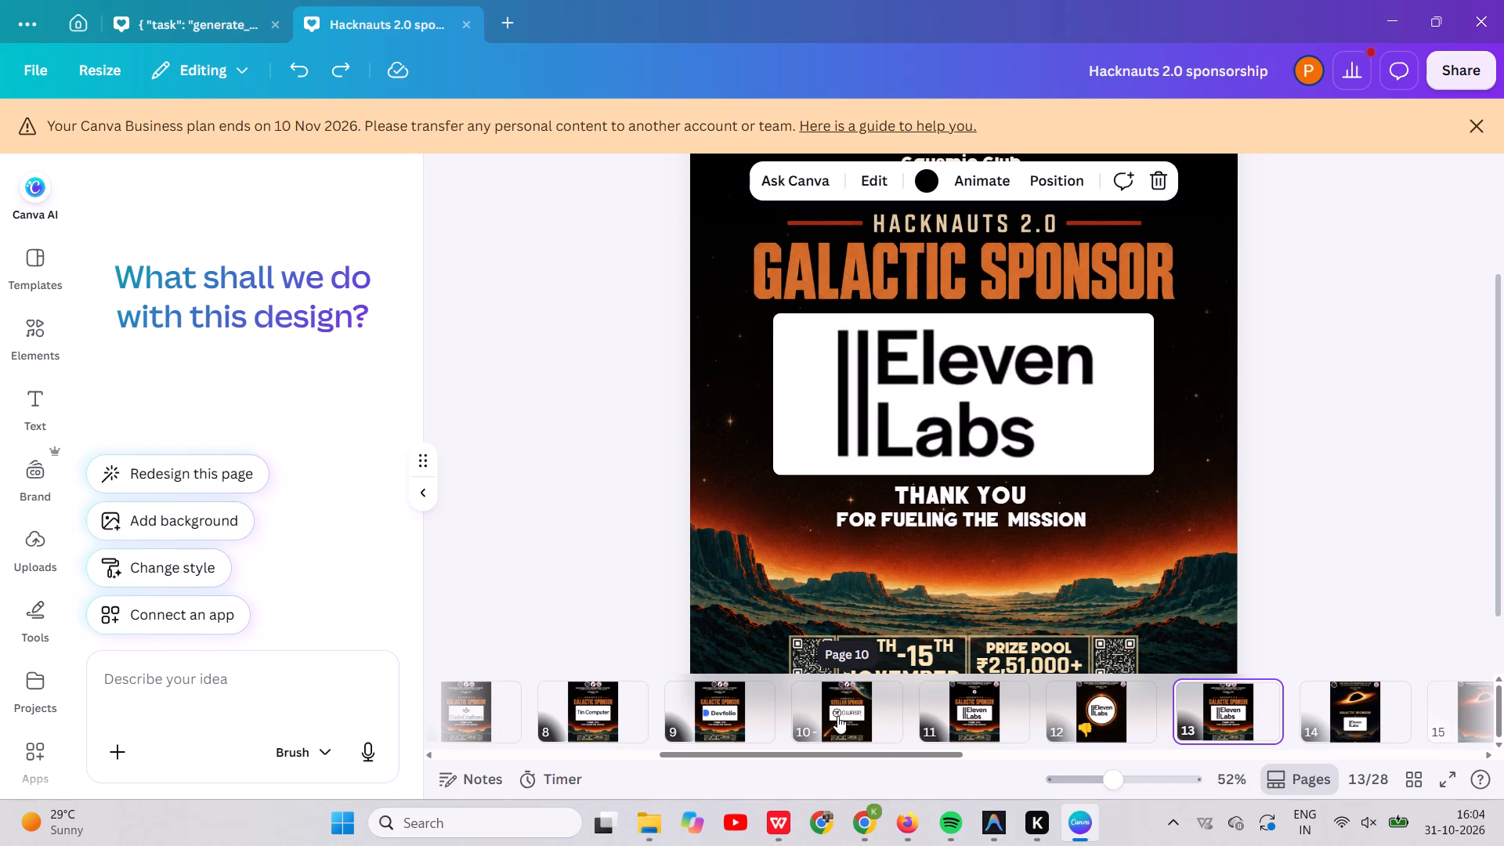
pyautogui.scroll(-1, 1132, 552)
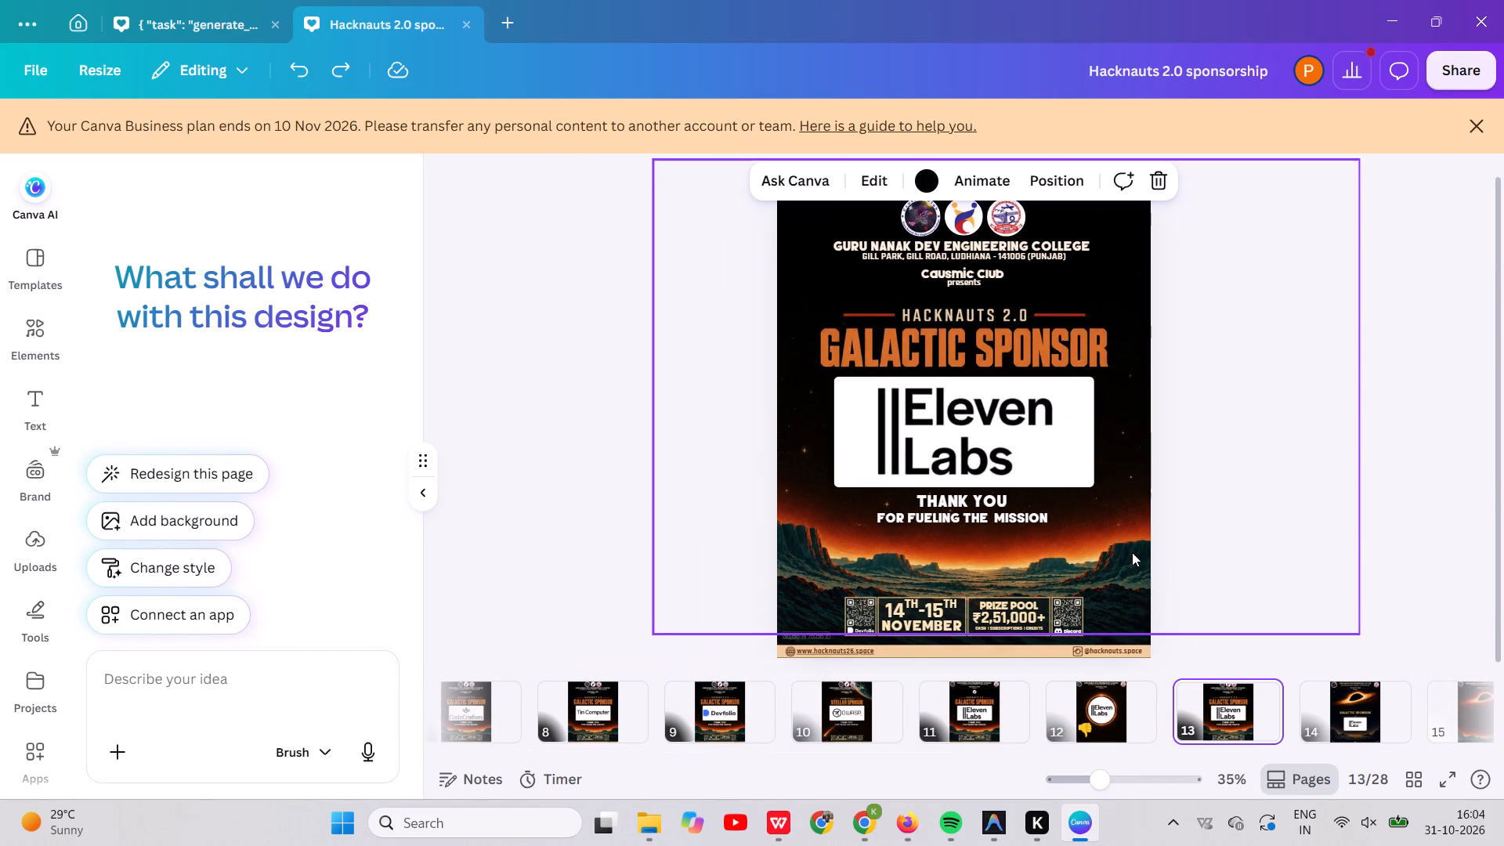
pyautogui.scroll(-1, 1132, 552)
pyautogui.hscroll(6, 685, 743)
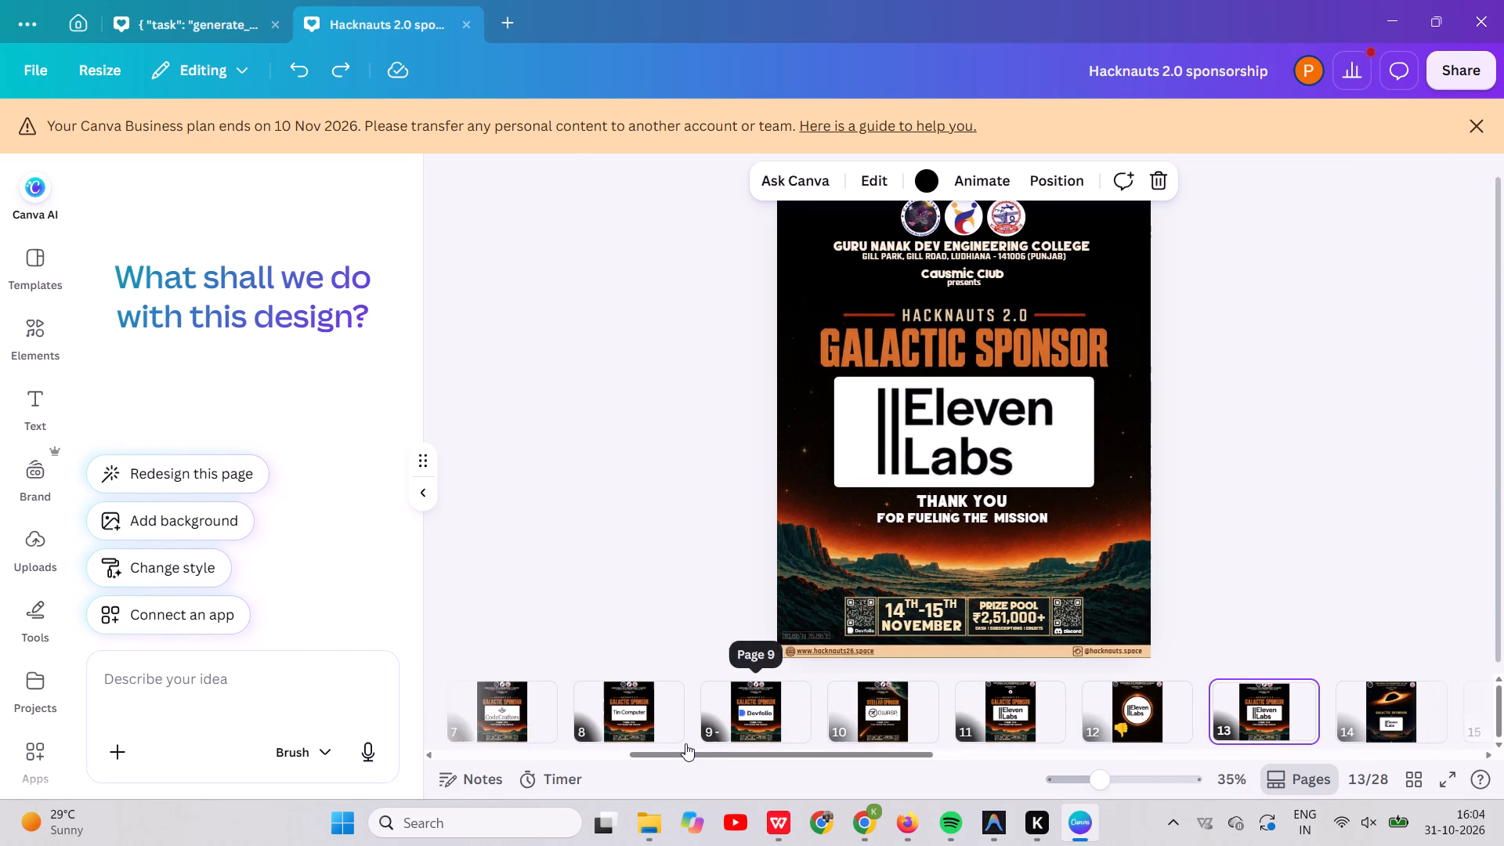
pyautogui.hscroll(5, 685, 743)
# Go to page 1 of the sponsorship design, the ElevenLabs poster, and ungroup the header block containing "Causmic Club".
pyautogui.click(520, 718)
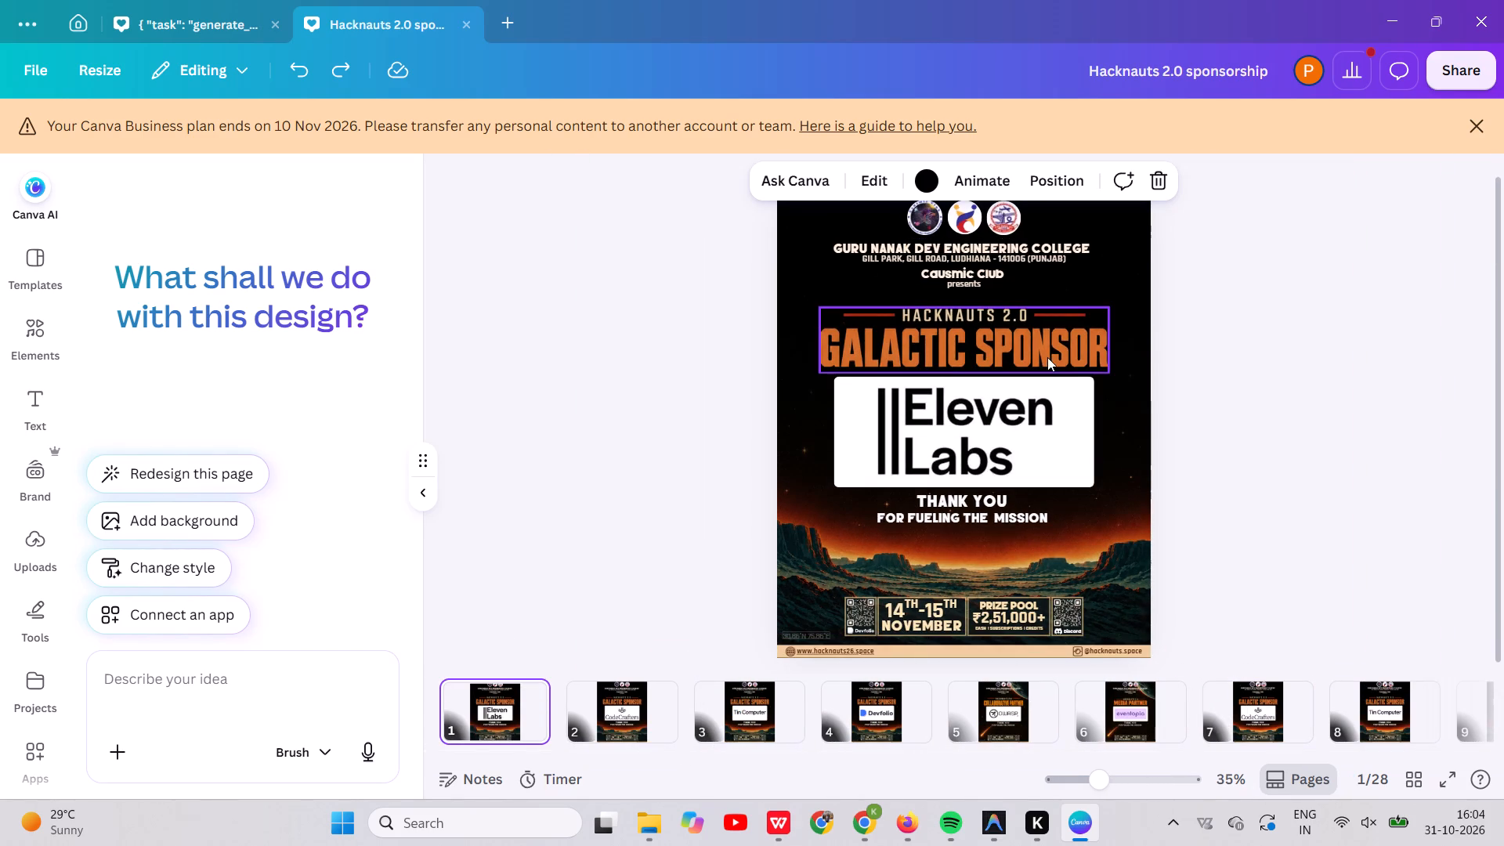
pyautogui.scroll(2, 1040, 372)
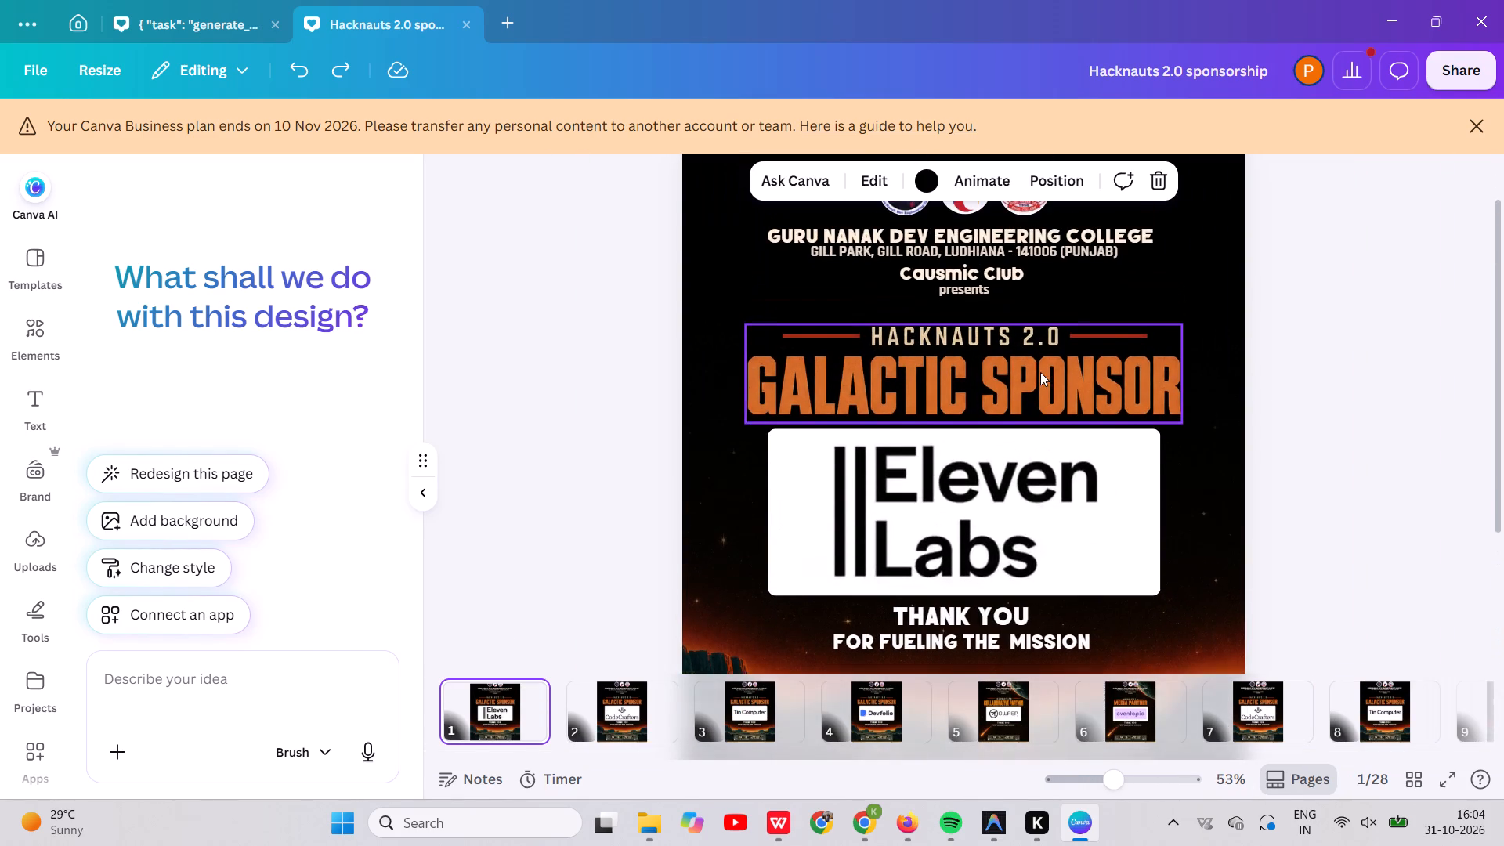
pyautogui.scroll(1, 1040, 372)
pyautogui.click(978, 341)
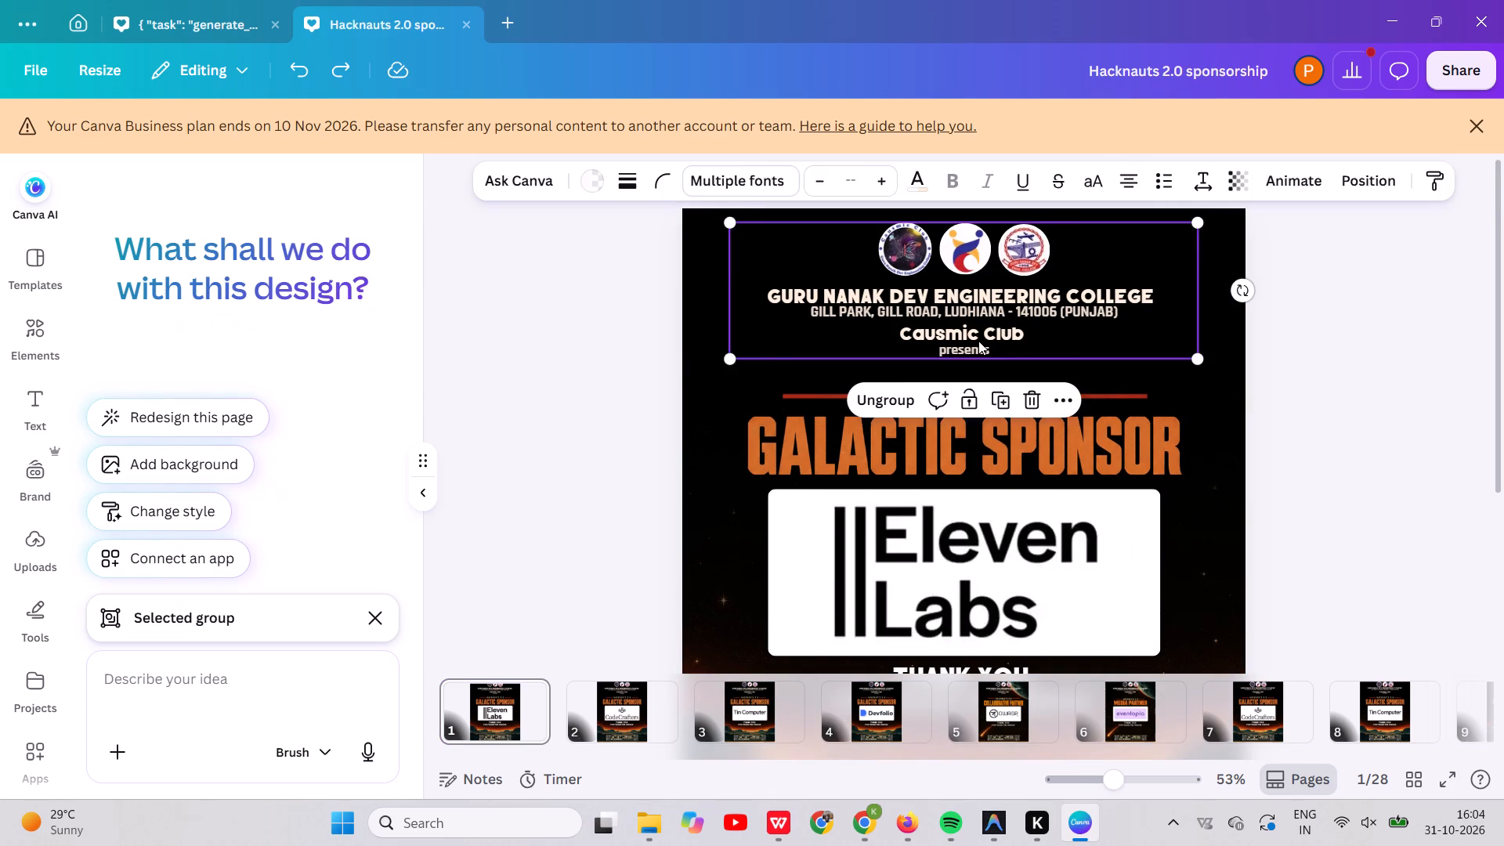
pyautogui.click(978, 341)
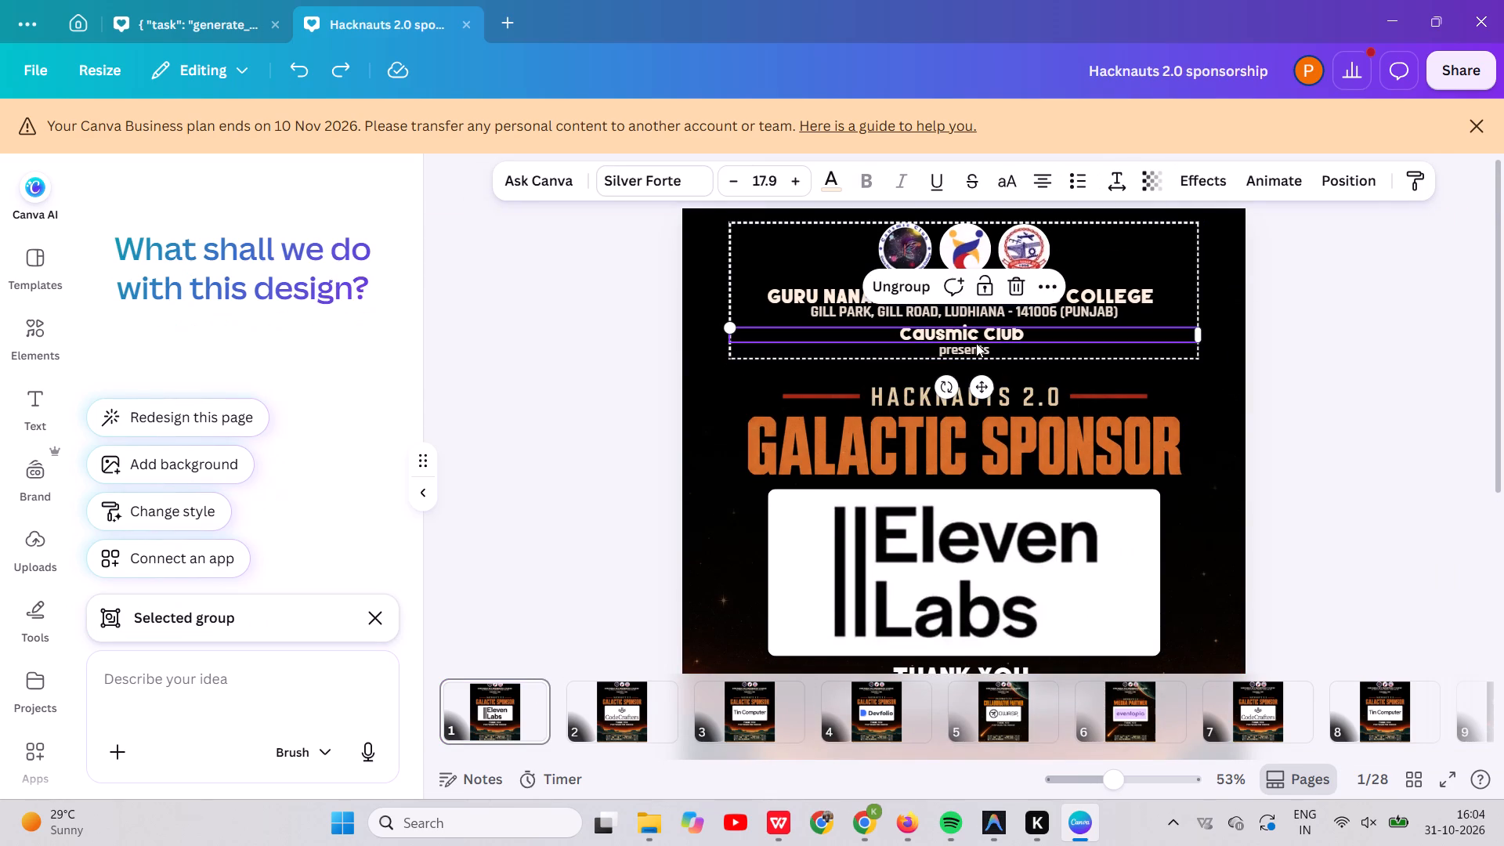
pyautogui.keyDown('shift'); pyautogui.click(968, 349); pyautogui.keyUp('shift')
pyautogui.click(882, 280)
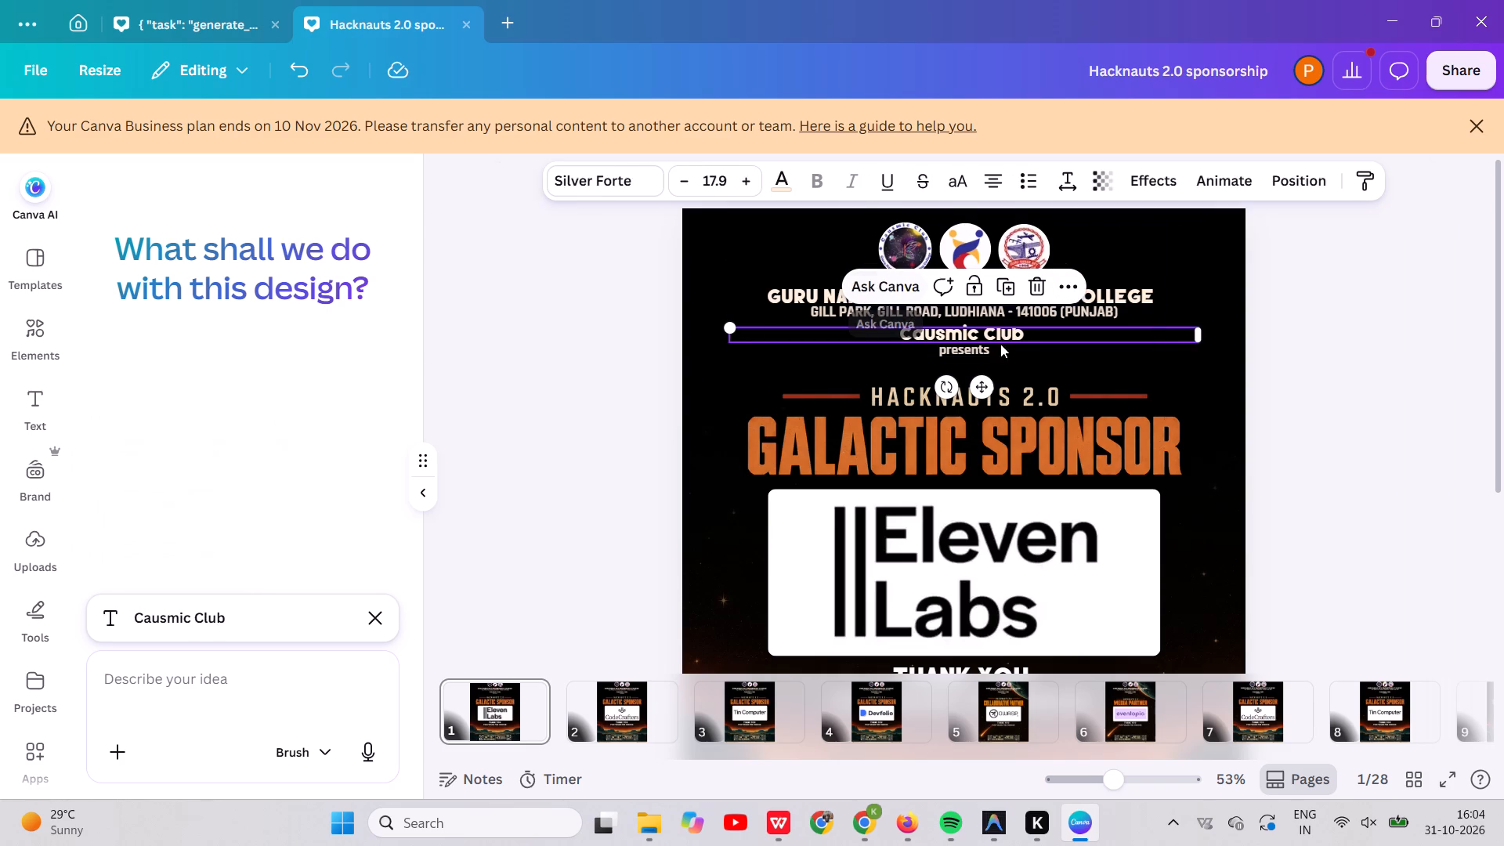
# Ungroup the remaining header group of three logos, college name, address and "presents", and deselect its elements.
pyautogui.keyDown('shift'); pyautogui.click(968, 346); pyautogui.keyUp('shift')
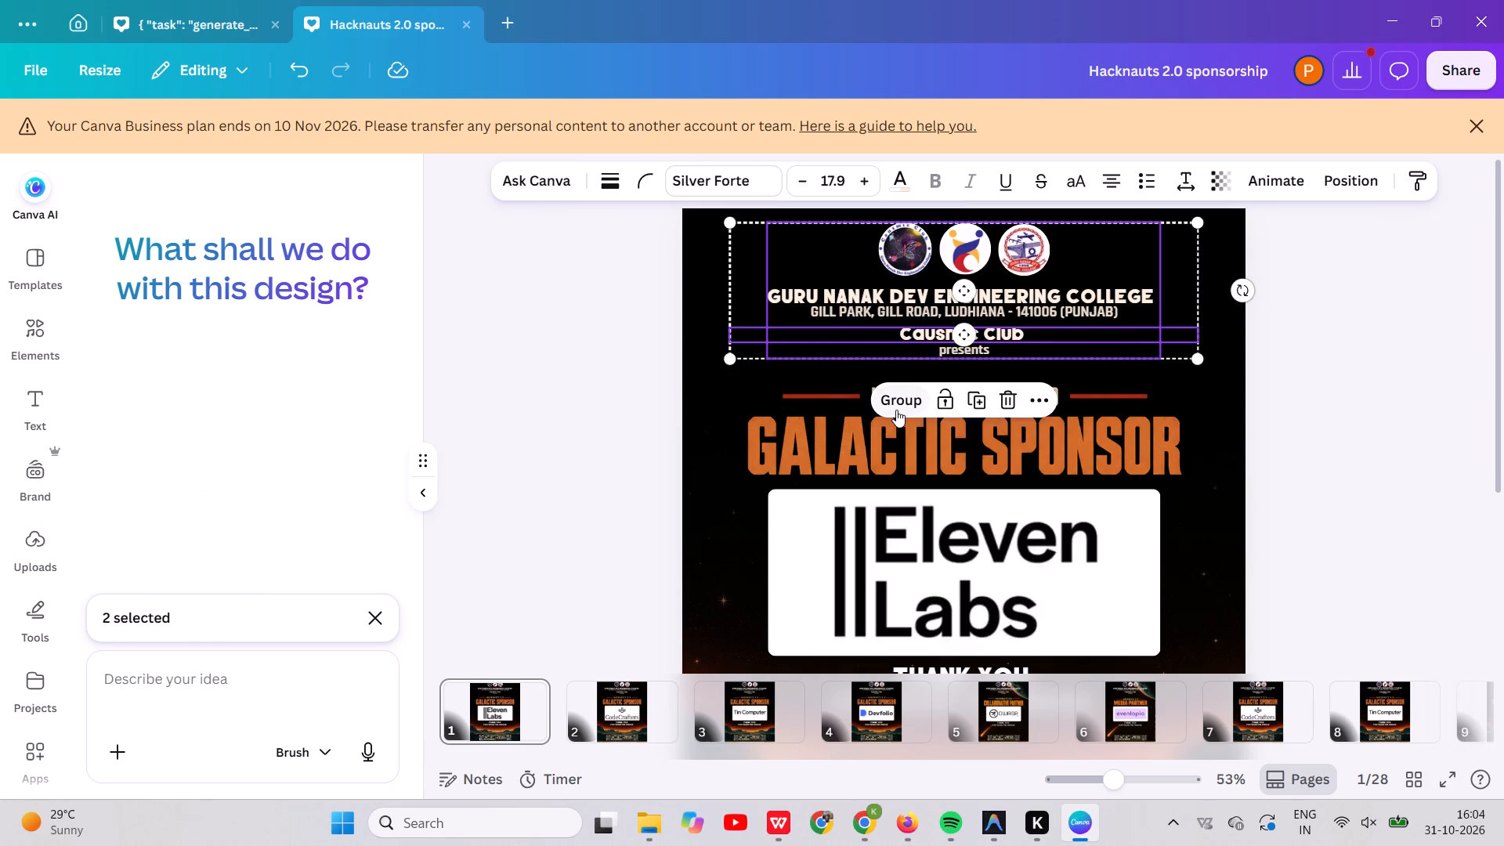
pyautogui.click(1115, 396)
pyautogui.click(1094, 276)
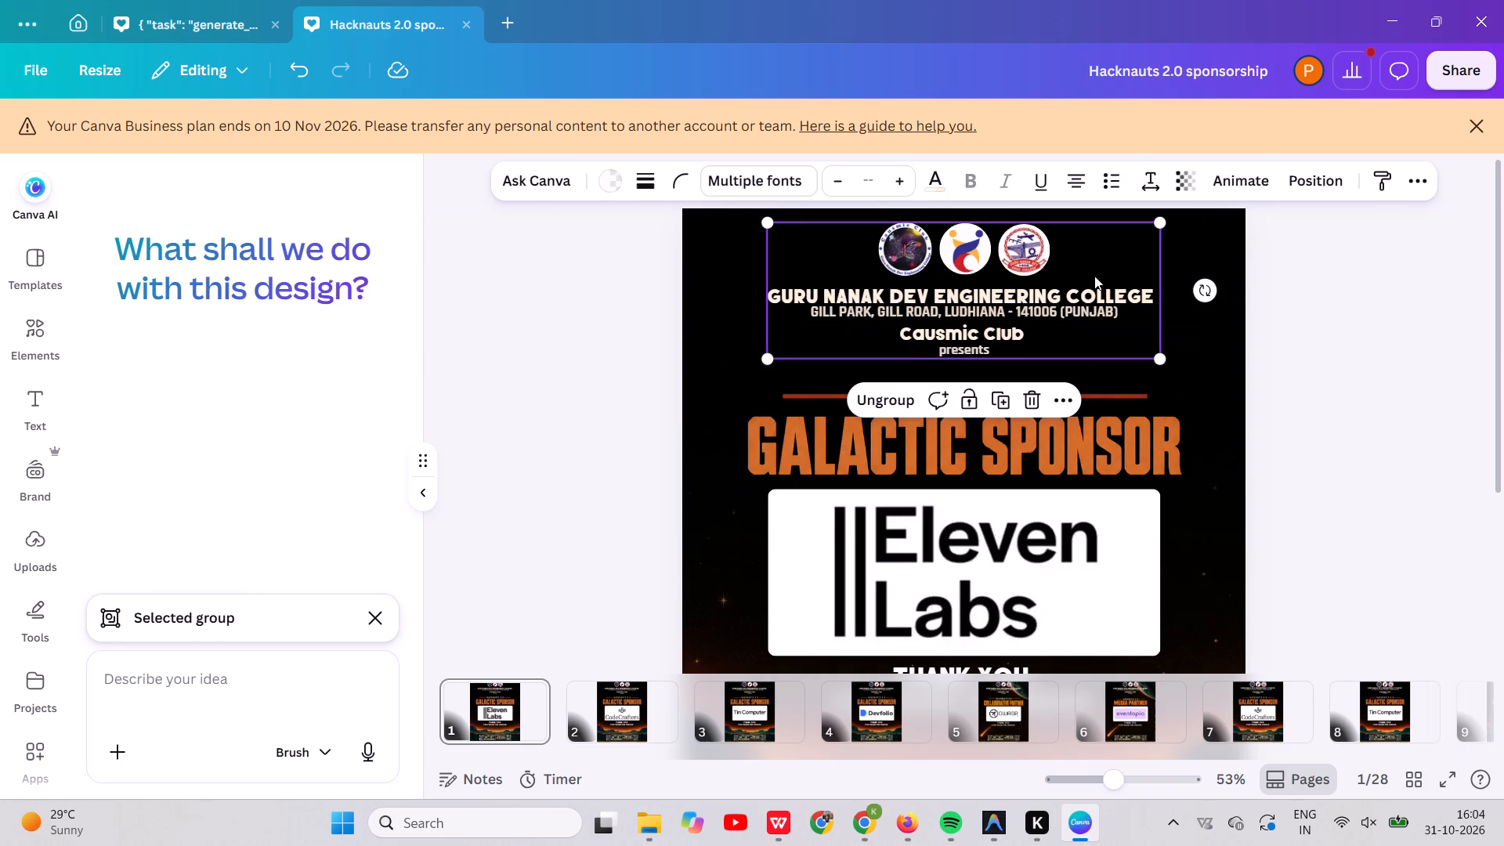
pyautogui.click(903, 407)
pyautogui.click(1137, 378)
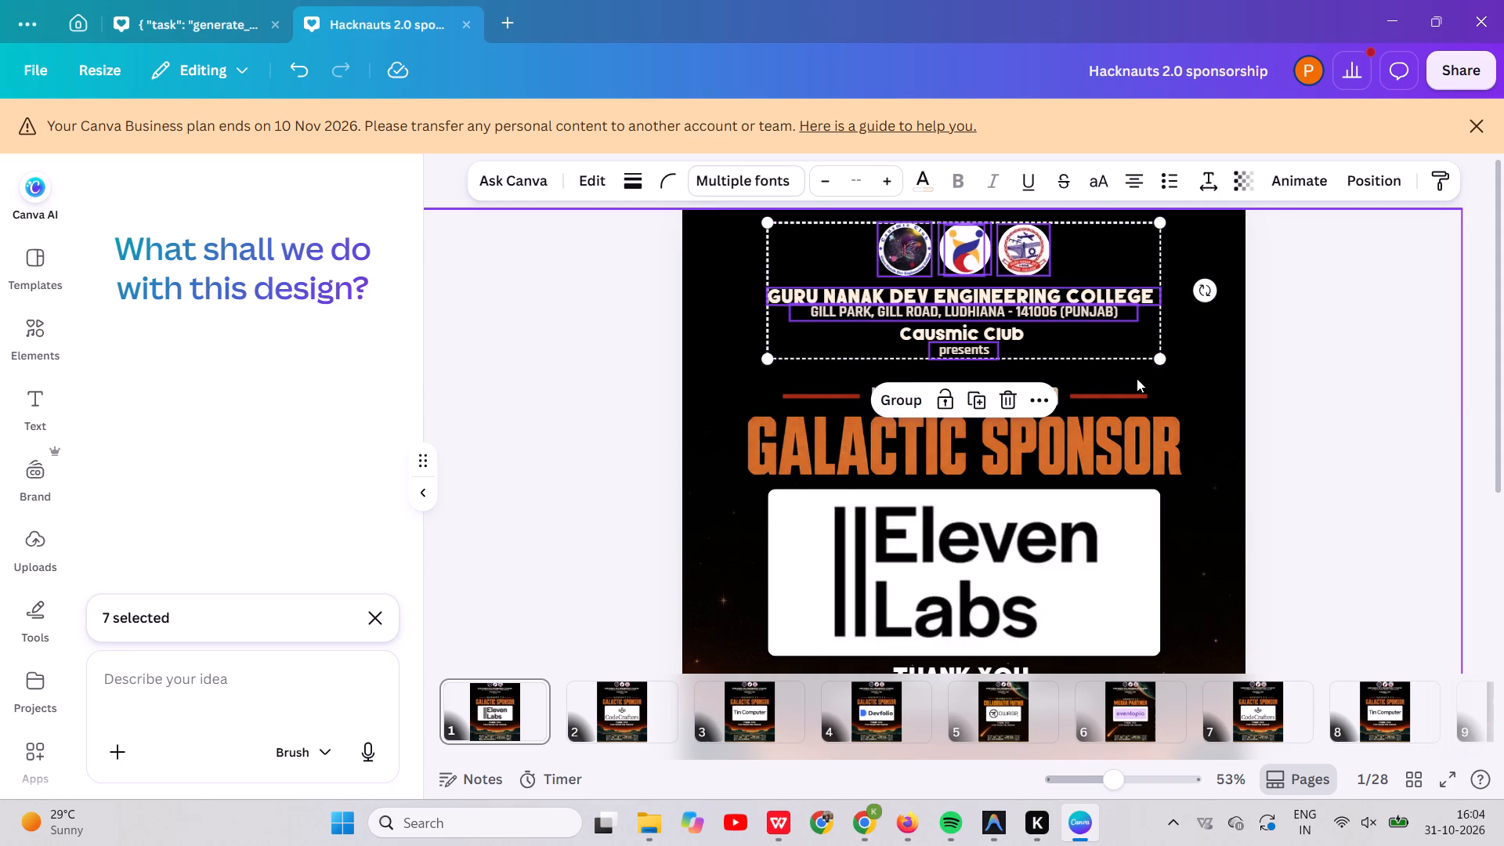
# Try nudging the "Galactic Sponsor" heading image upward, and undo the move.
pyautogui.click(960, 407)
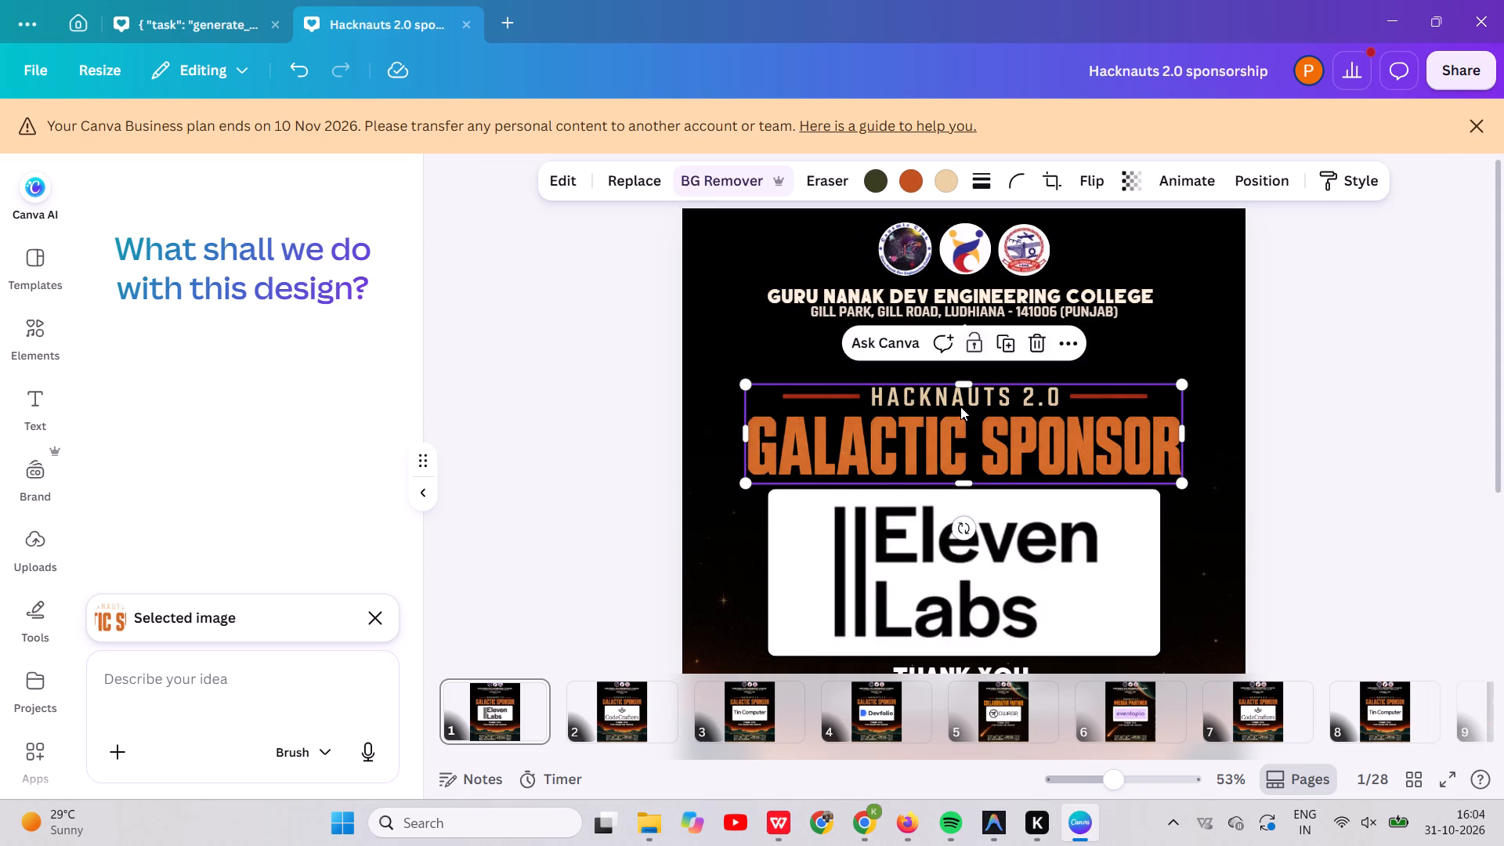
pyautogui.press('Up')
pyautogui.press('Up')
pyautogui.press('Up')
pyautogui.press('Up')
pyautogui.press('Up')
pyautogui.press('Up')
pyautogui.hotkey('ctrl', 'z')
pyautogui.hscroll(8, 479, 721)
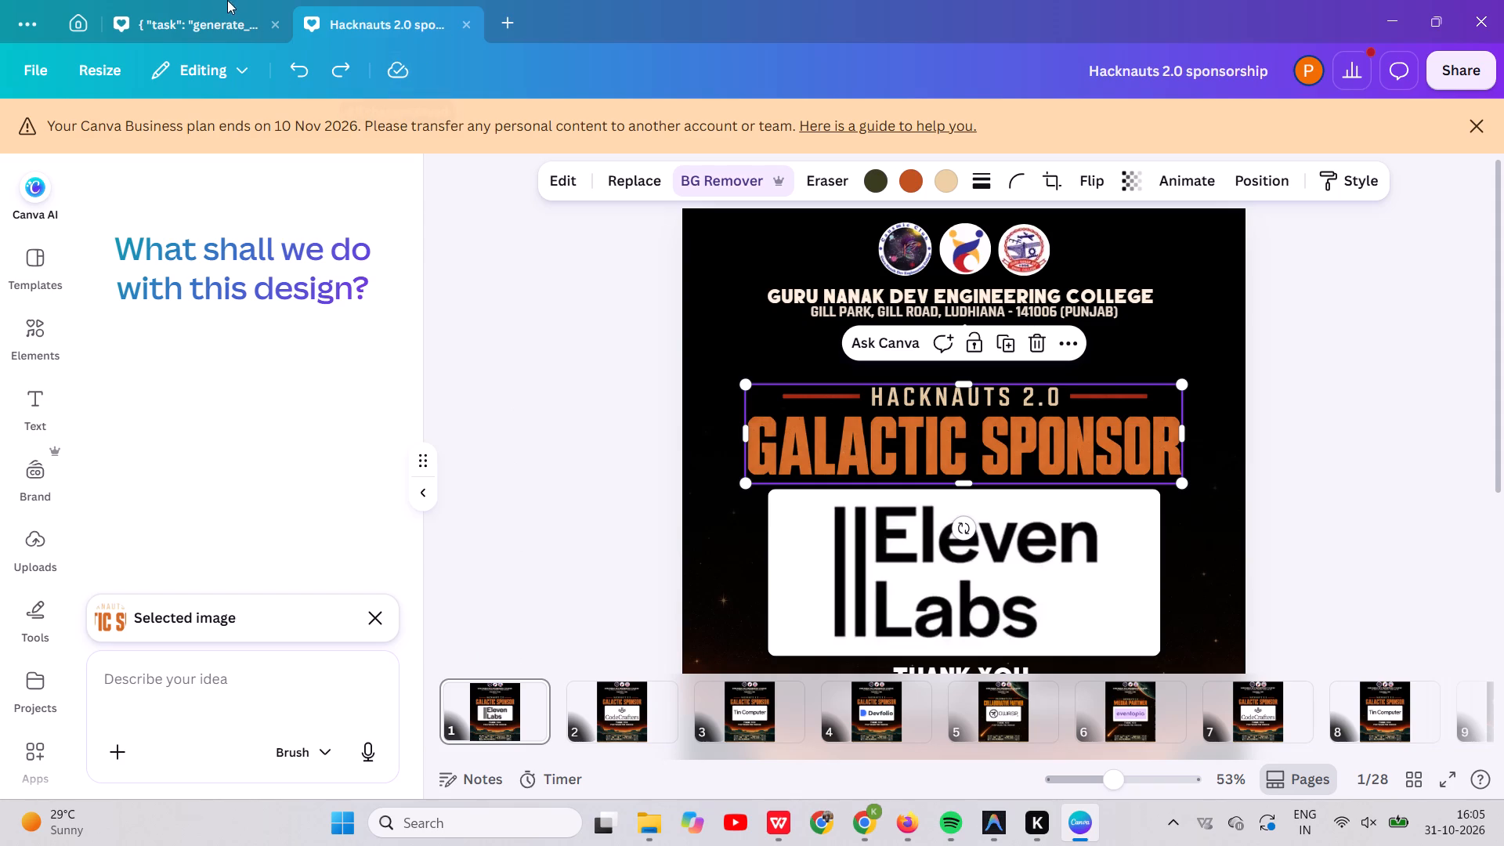
# Return to the "generate_hacknauts_2026" design and go back from page 13 to the "Deadline Extended" poster on page 1.
pyautogui.click(203, 18)
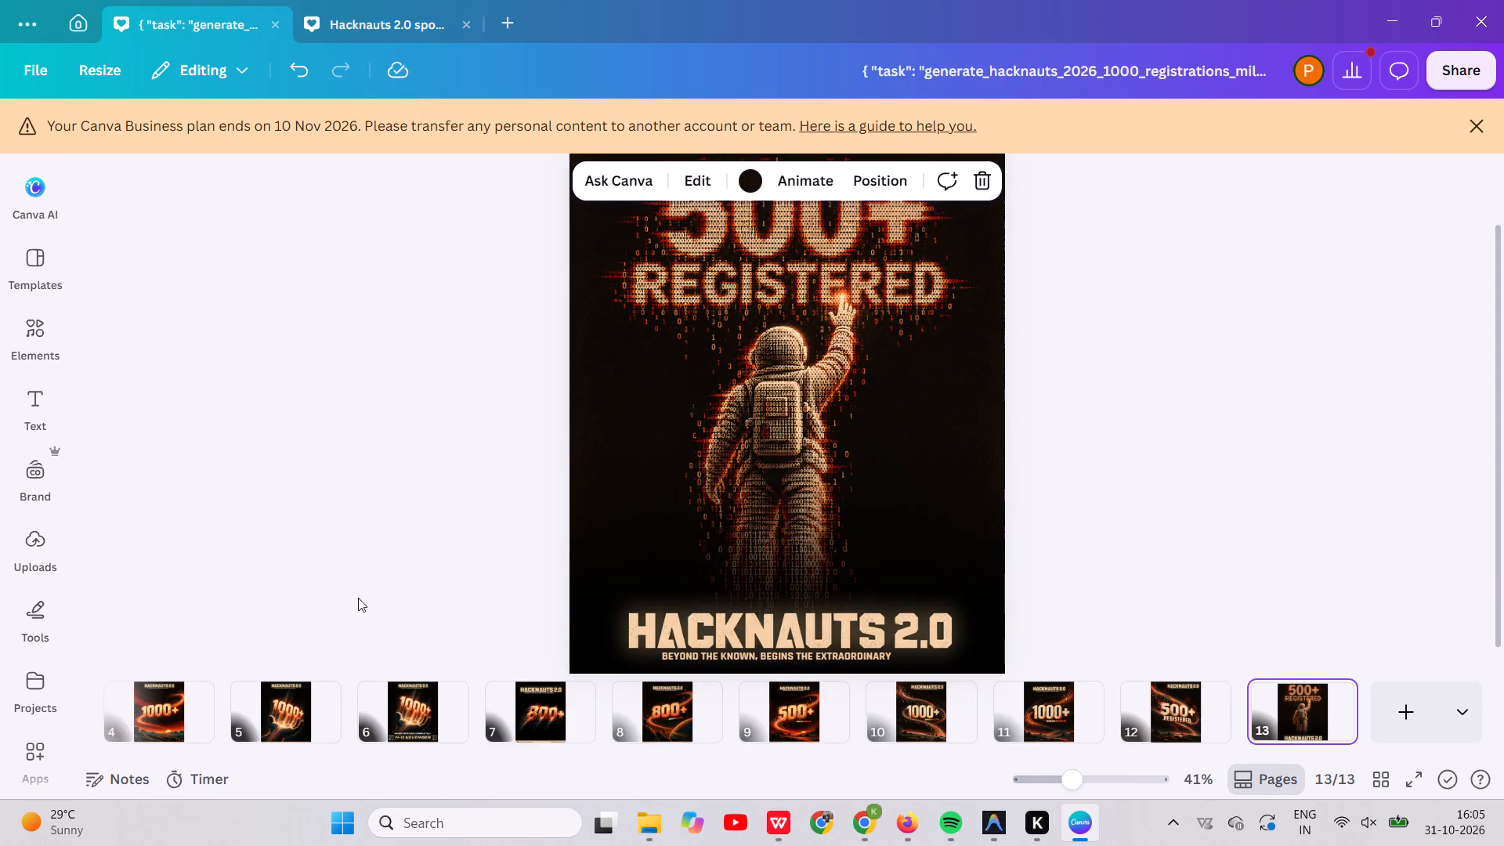
pyautogui.press('Left')
pyautogui.press('Left')
pyautogui.press('Left')
pyautogui.press('Left')
pyautogui.press('Left')
pyautogui.press('Left')
pyautogui.press('Left')
pyautogui.press('Left')
pyautogui.press('Left')
pyautogui.press('Left')
pyautogui.press('Left')
pyautogui.press('Left')
pyautogui.press('Left')
pyautogui.press('Left')
pyautogui.press('Left')
pyautogui.press('Left')
pyautogui.press('Left')
pyautogui.press('Left')
pyautogui.press('Left')
pyautogui.press('Left')
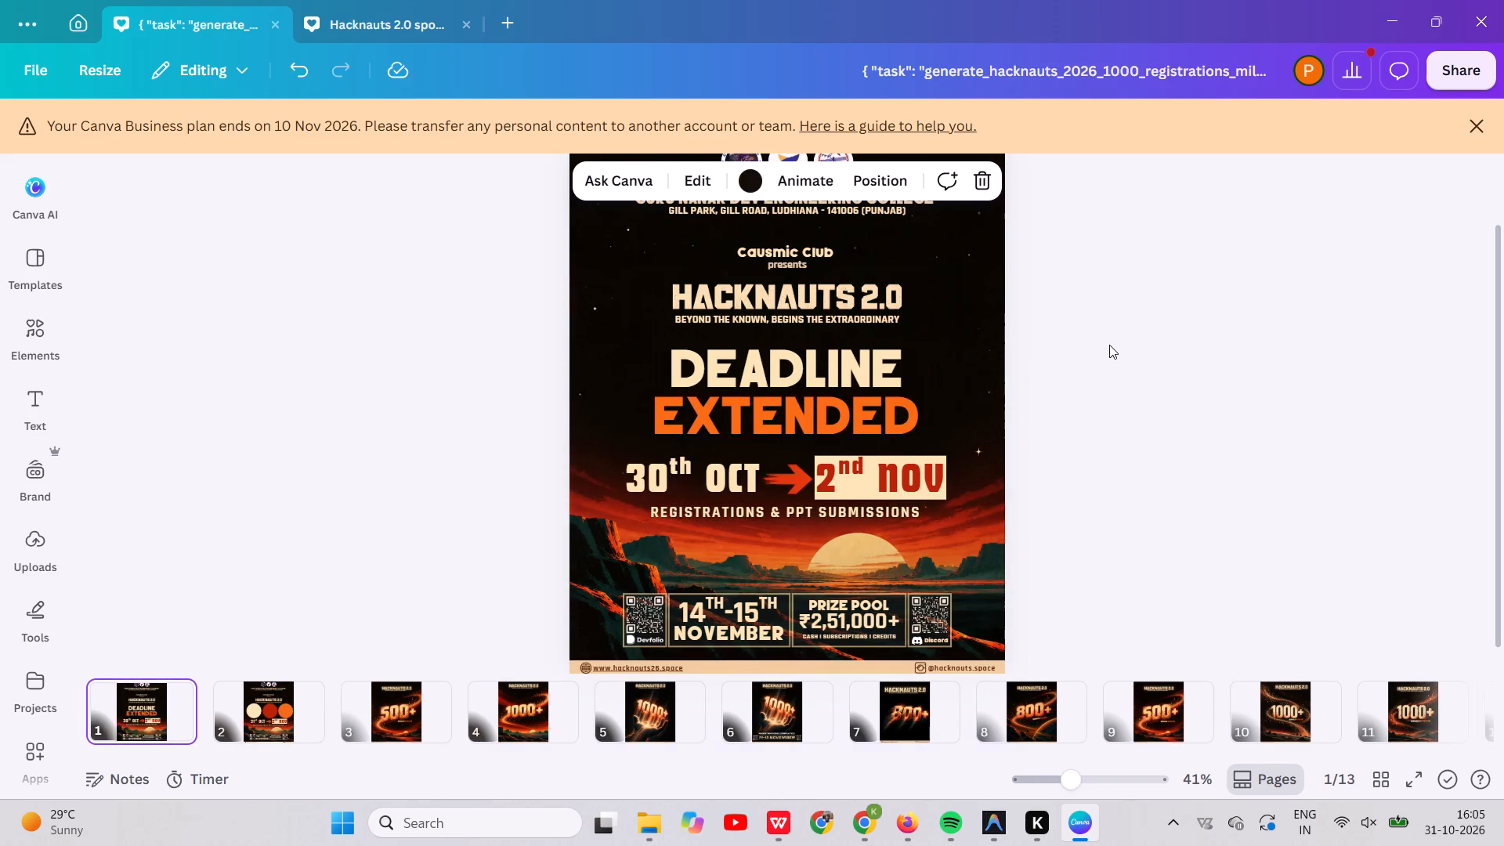
pyautogui.scroll(2, 1109, 345)
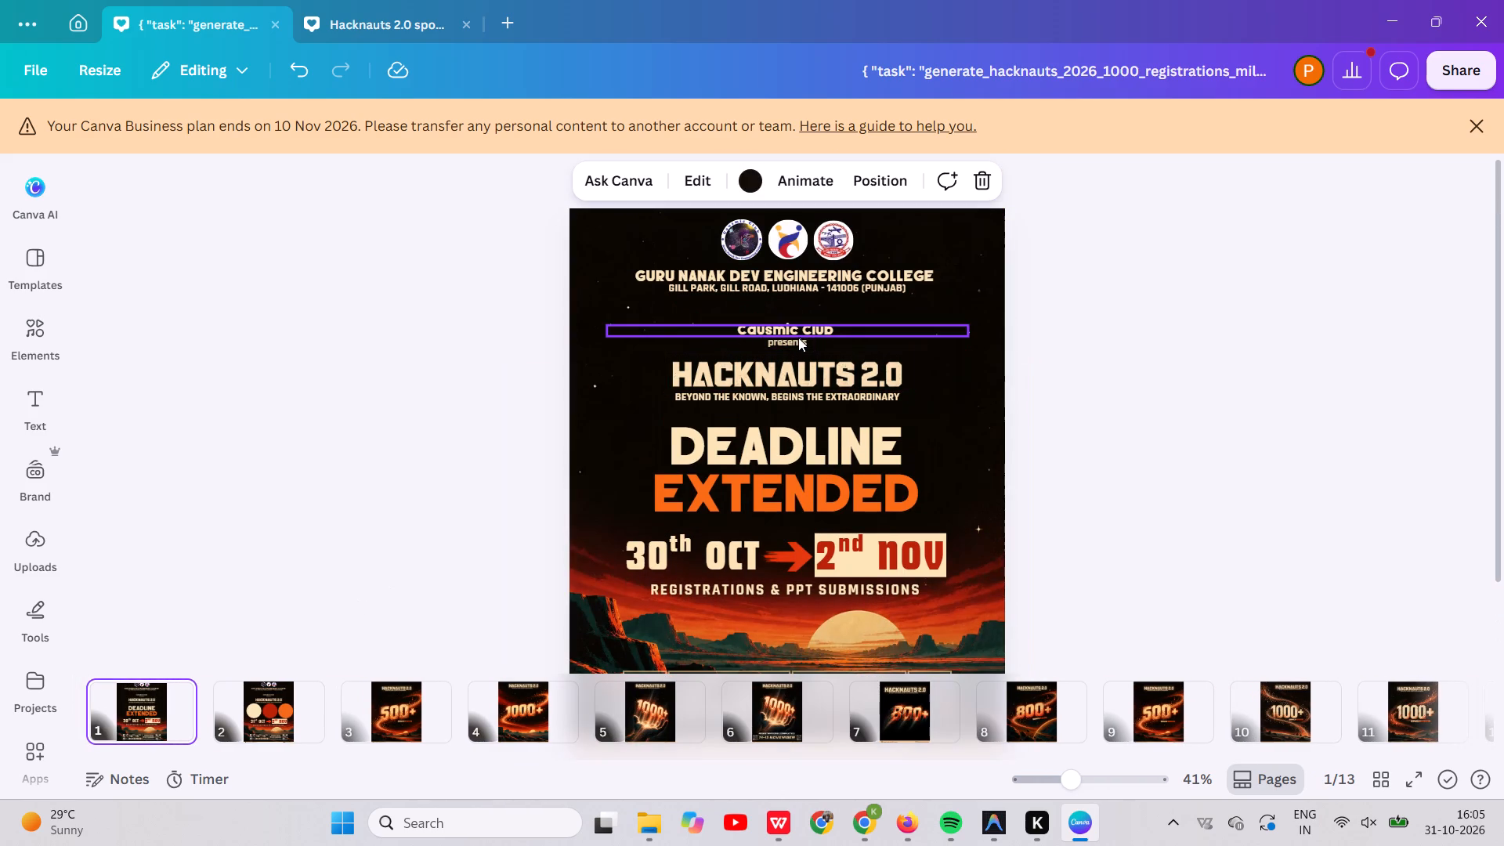
# Nudge the "Causmic Club" and "presents" lines together slightly upward, about midway between the college address and the "HACKNAUTS 2.0" title.
pyautogui.click(798, 338)
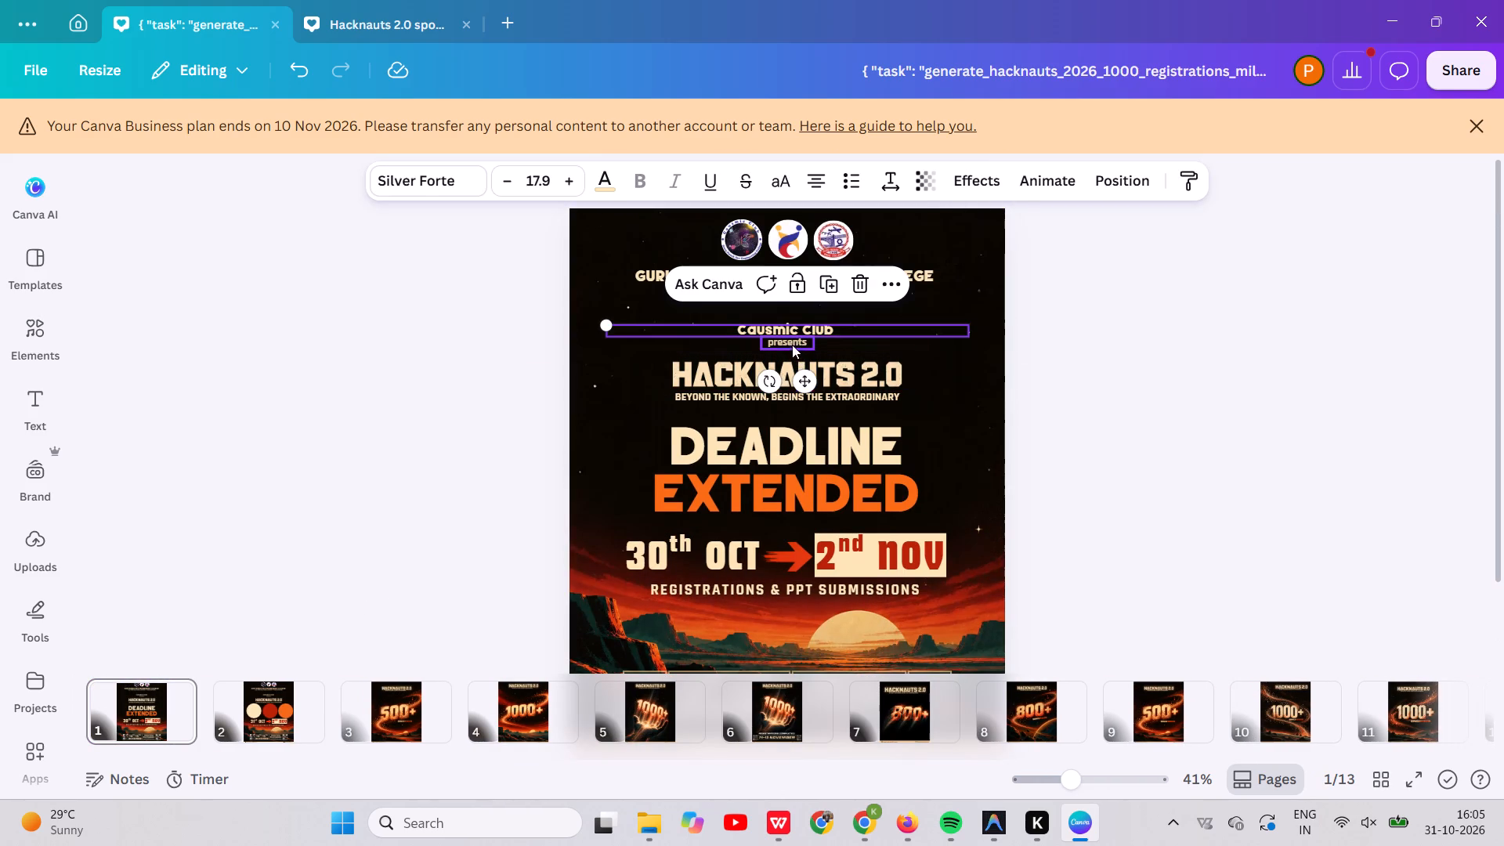
pyautogui.keyDown('shift'); pyautogui.click(791, 343); pyautogui.keyUp('shift')
pyautogui.press('Up')
pyautogui.press('Up')
pyautogui.press('Up')
pyautogui.press('Up')
pyautogui.press('Up')
pyautogui.press('Up')
pyautogui.press('Up')
pyautogui.press('Up')
pyautogui.press('Up')
pyautogui.press('Up')
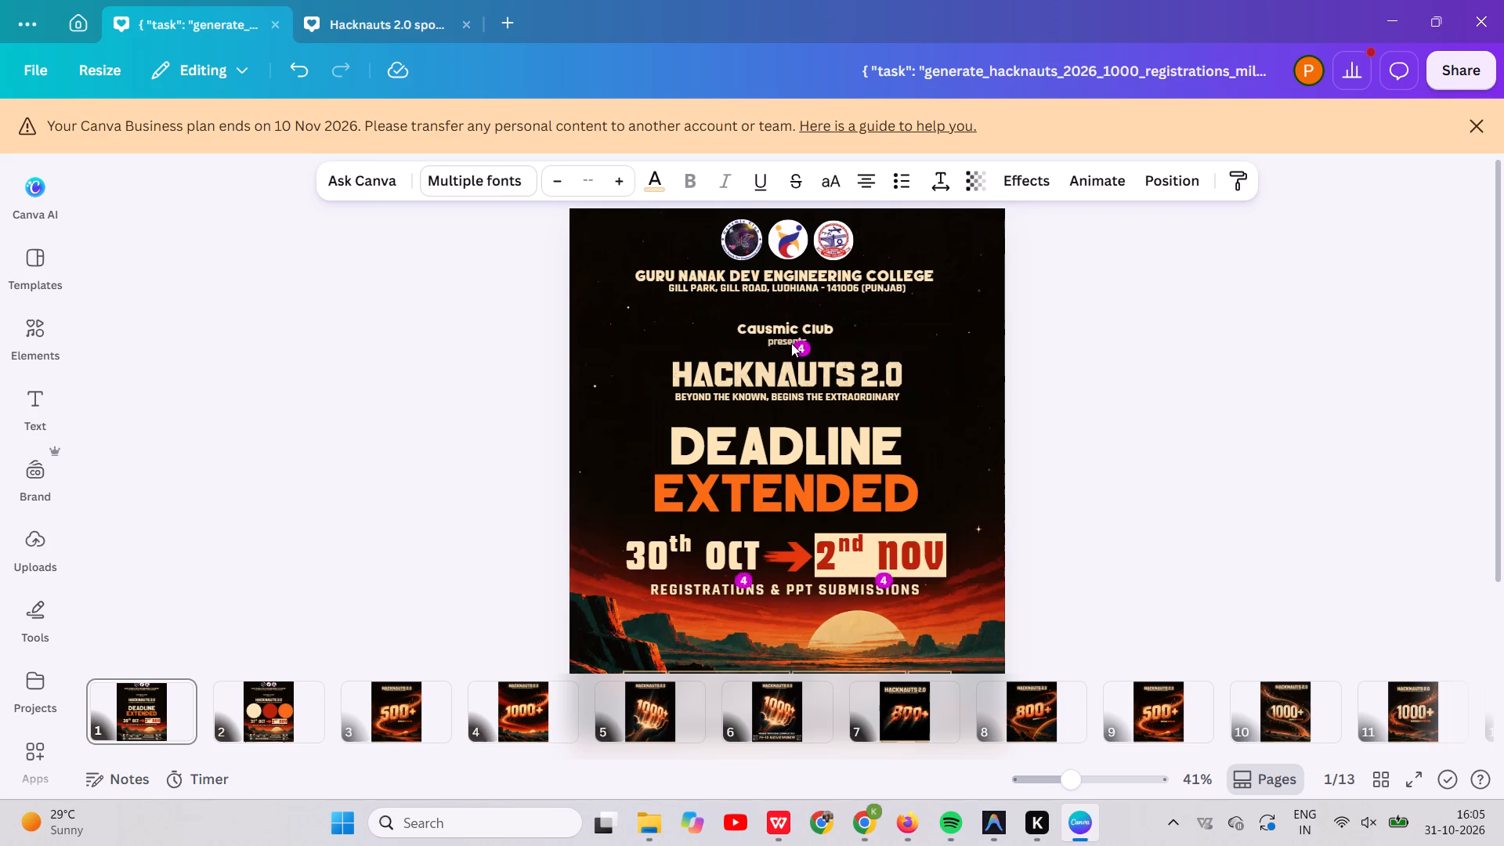
pyautogui.press('Up')
pyautogui.press('Up')
pyautogui.press('Up')
pyautogui.press('Up')
pyautogui.press('Up')
pyautogui.press('Up')
pyautogui.press('Up')
pyautogui.press('Up')
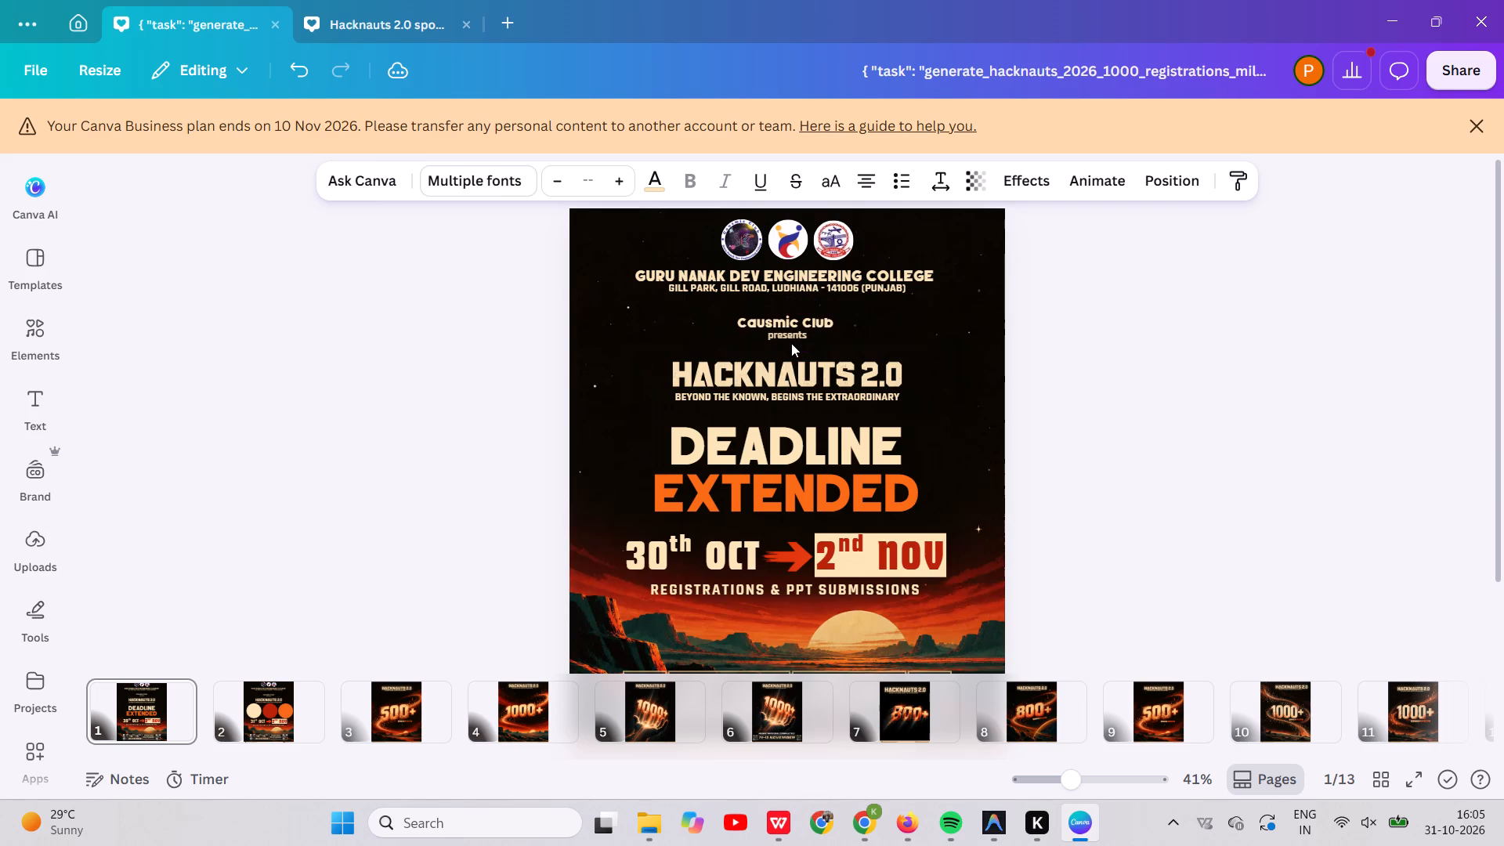
pyautogui.doubleClick(789, 377)
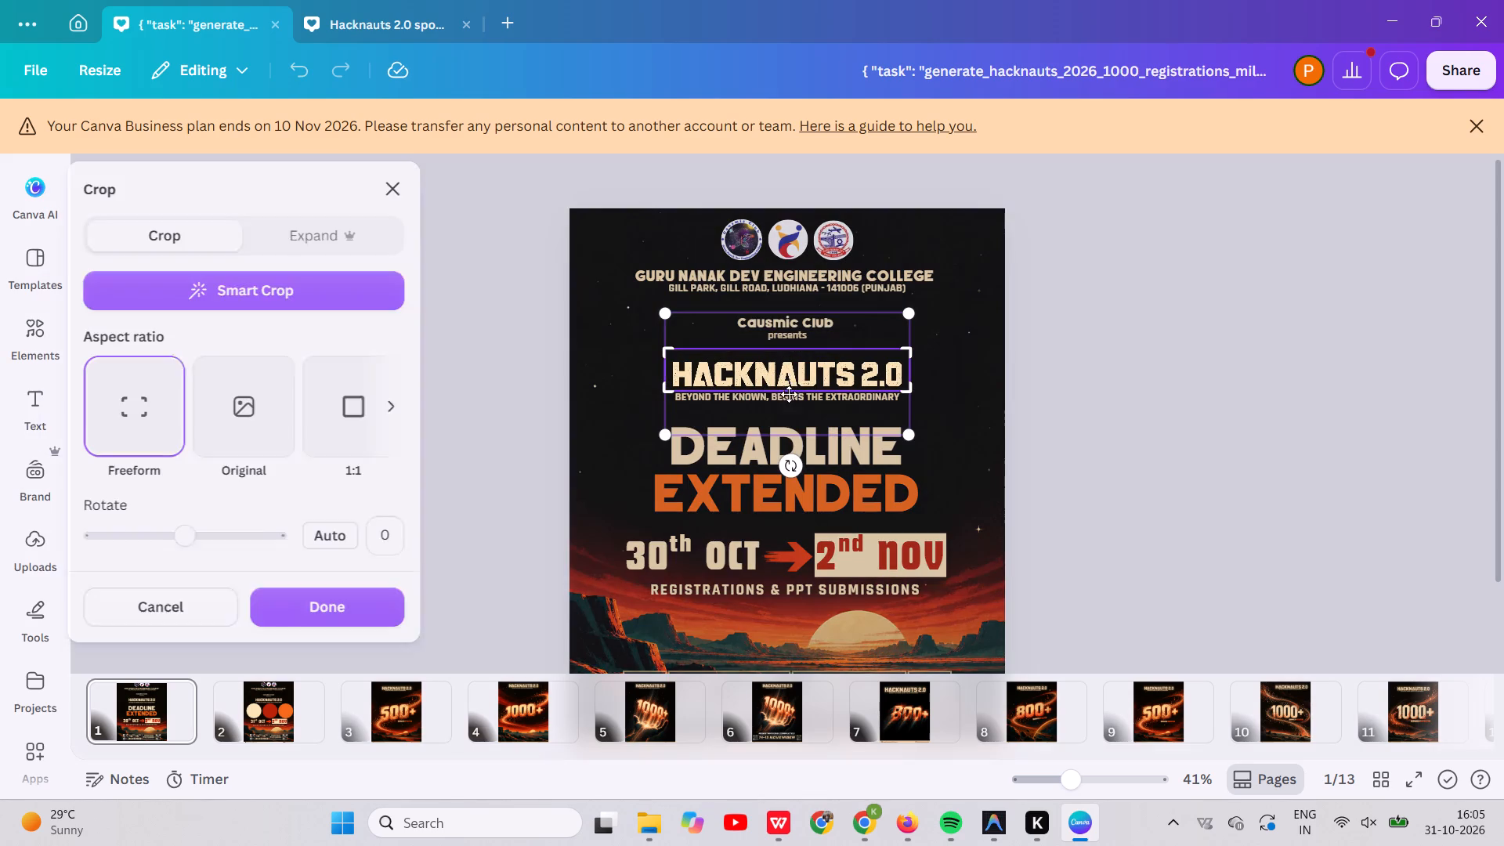
pyautogui.click(1151, 442)
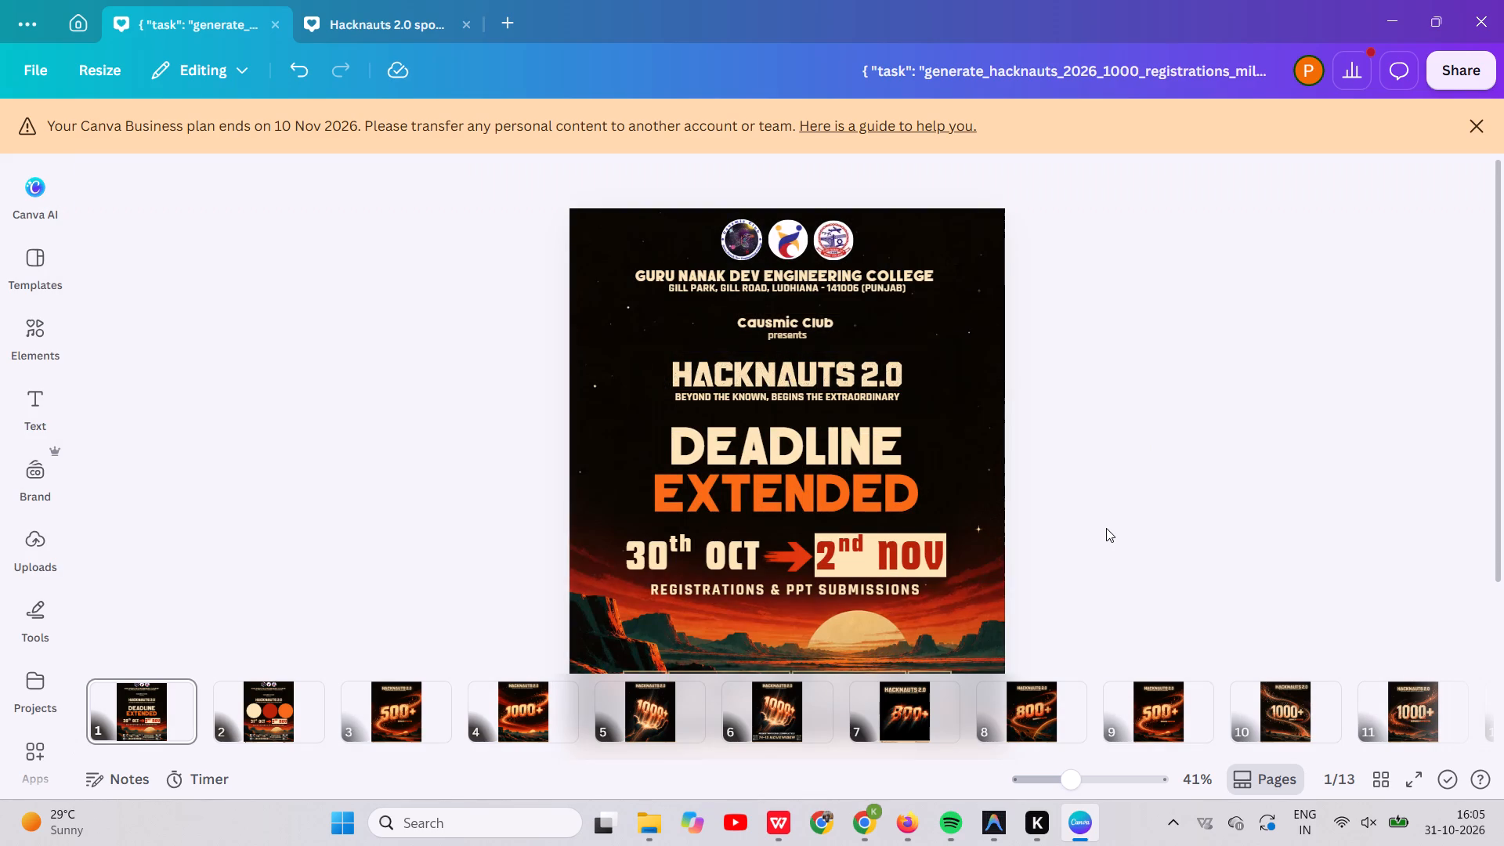
# Download only the page 1 "Deadline Extended" poster as a PNG.
pyautogui.scroll(-2, 1106, 528)
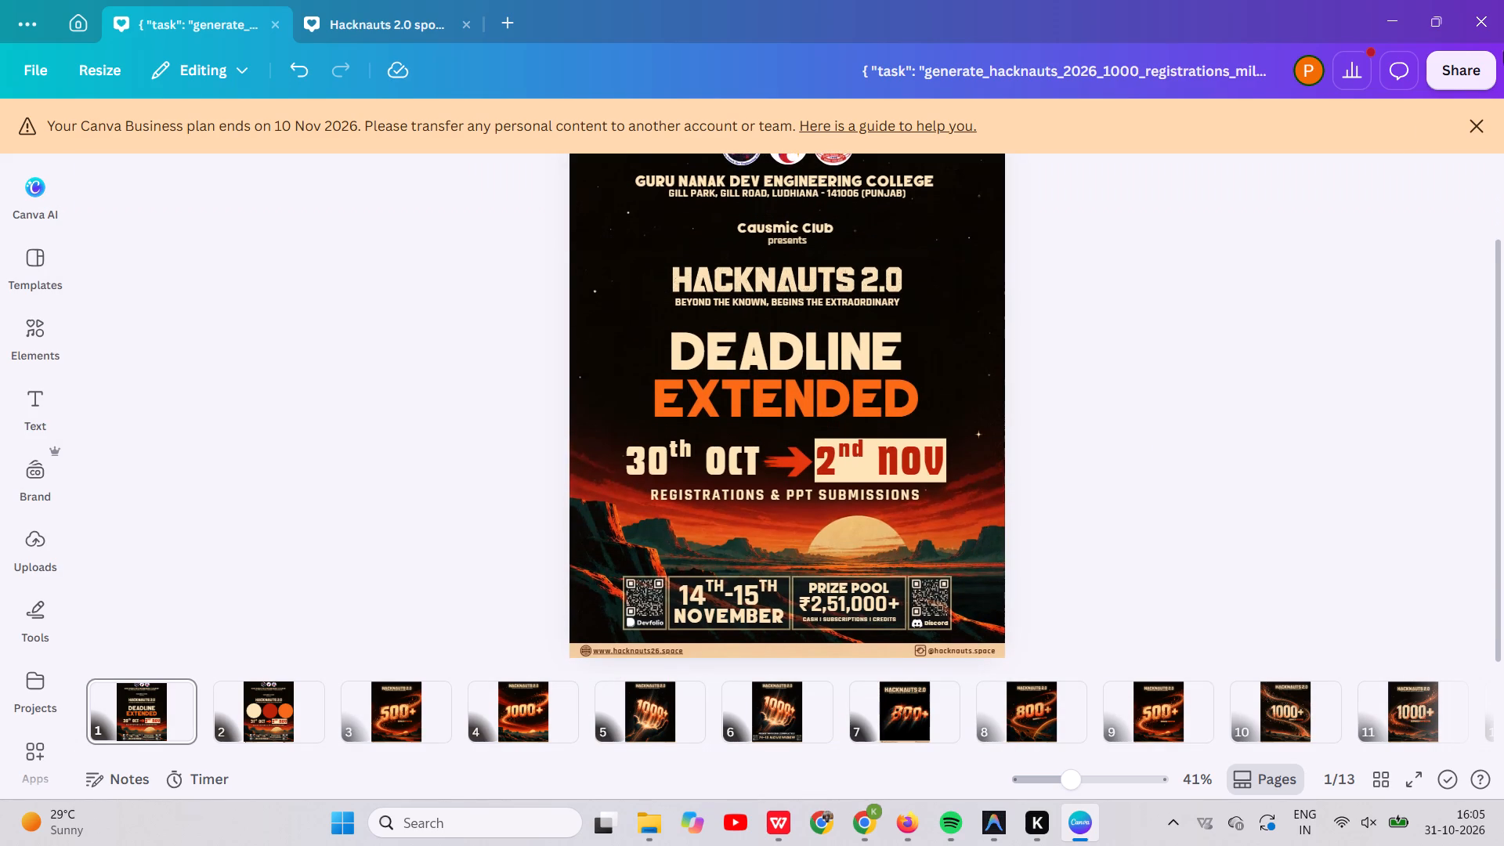
pyautogui.click(1456, 61)
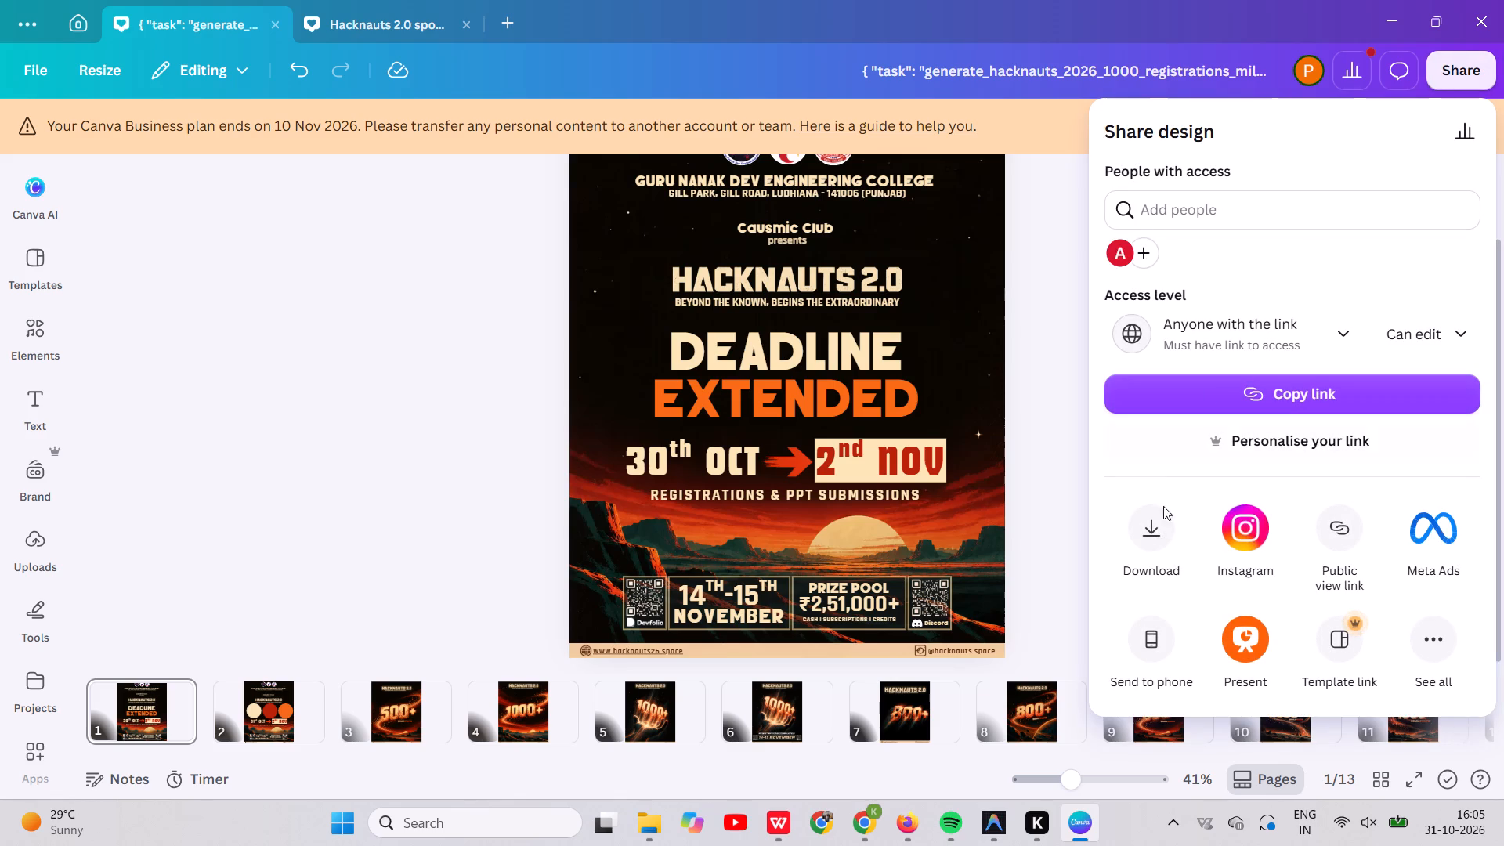
pyautogui.click(1145, 540)
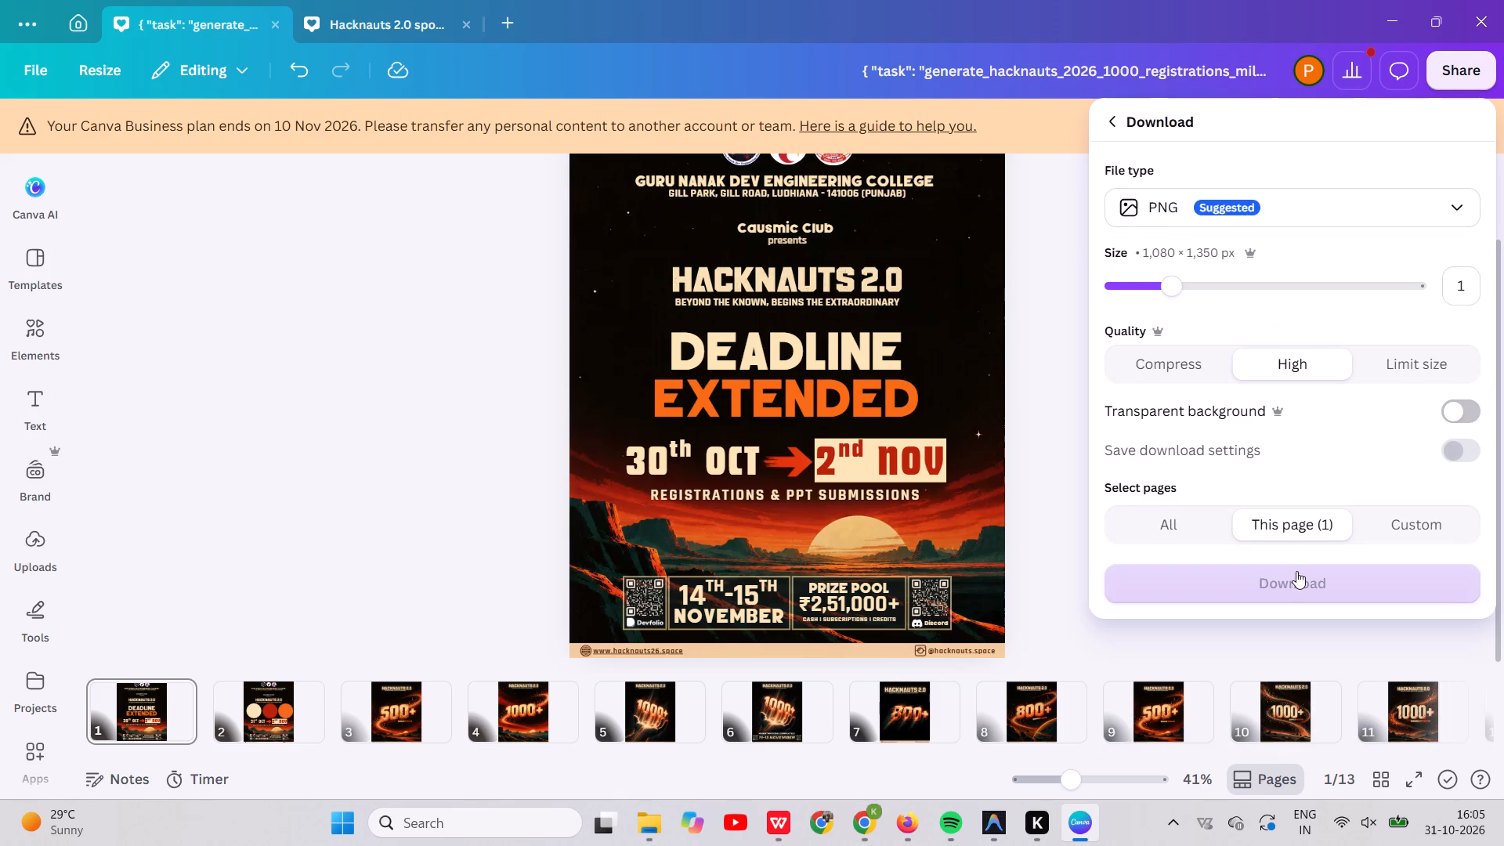
# Save the downloaded poster PNG in the Downloads folder under the existing file name extended_date1.png.
pyautogui.click(1296, 577)
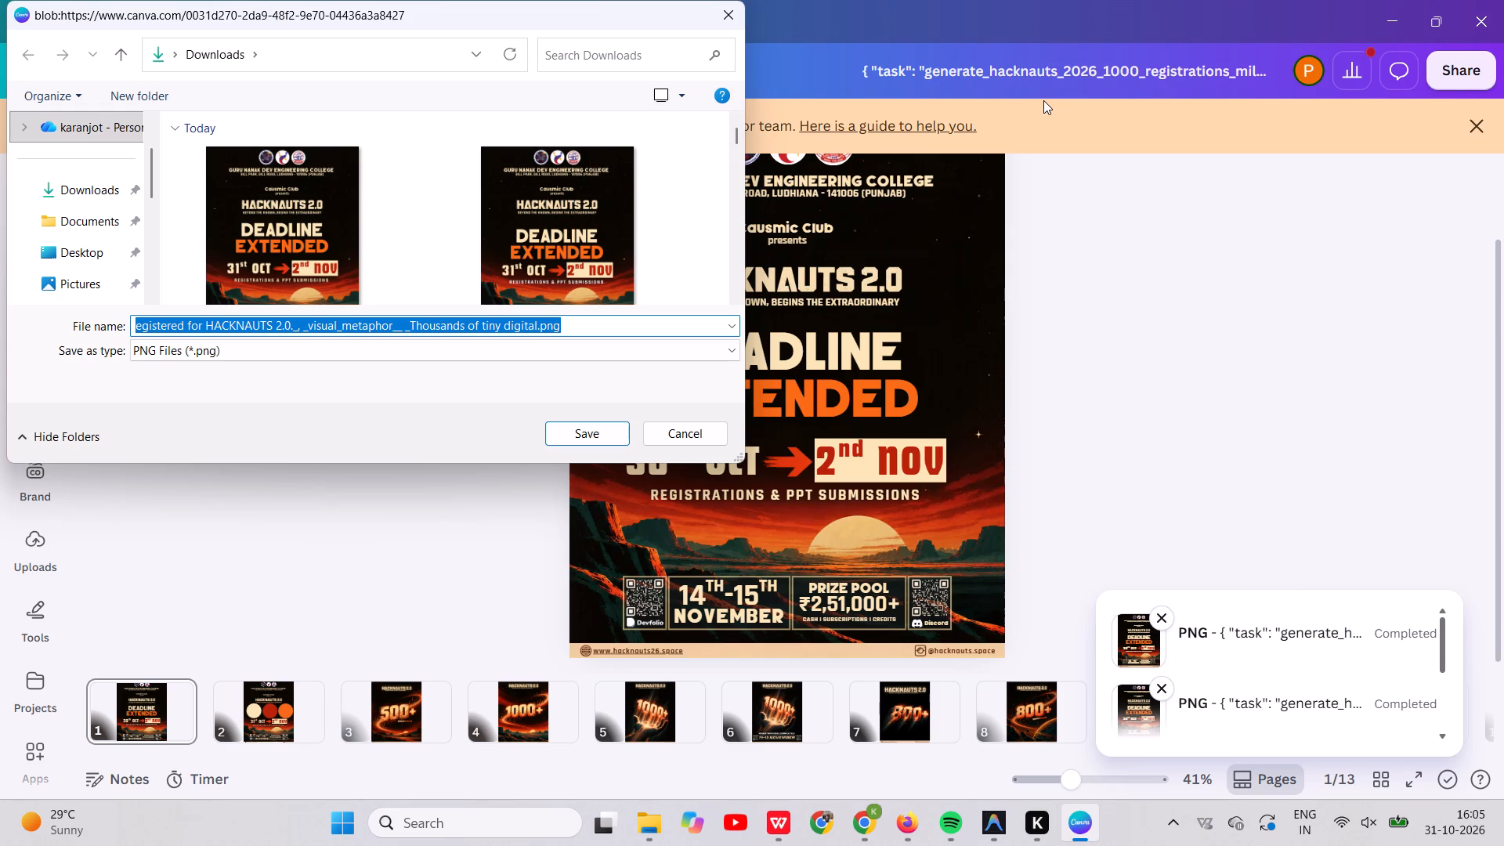
pyautogui.click(337, 221)
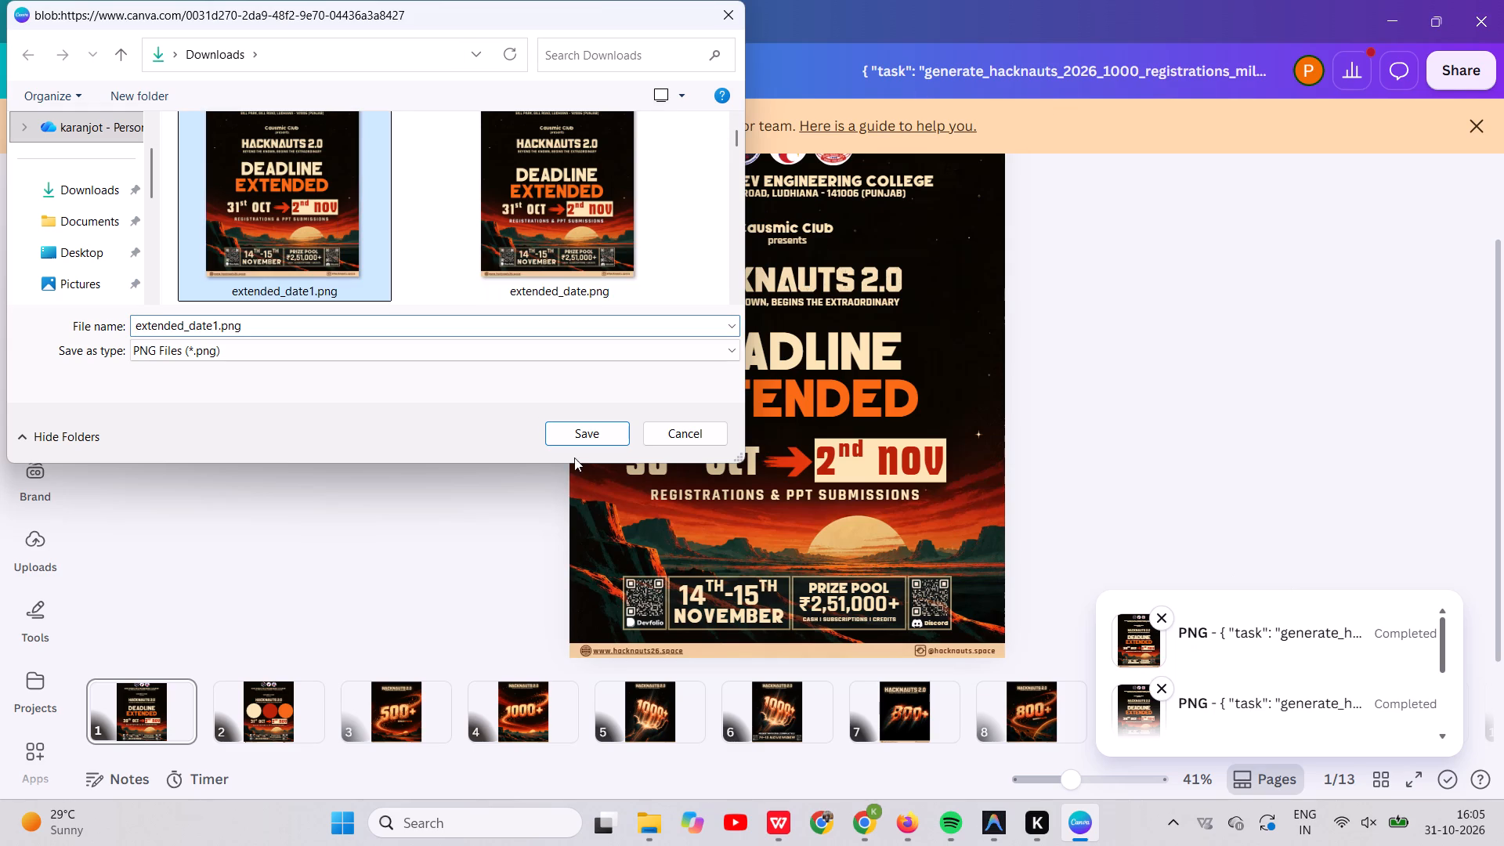
pyautogui.click(589, 436)
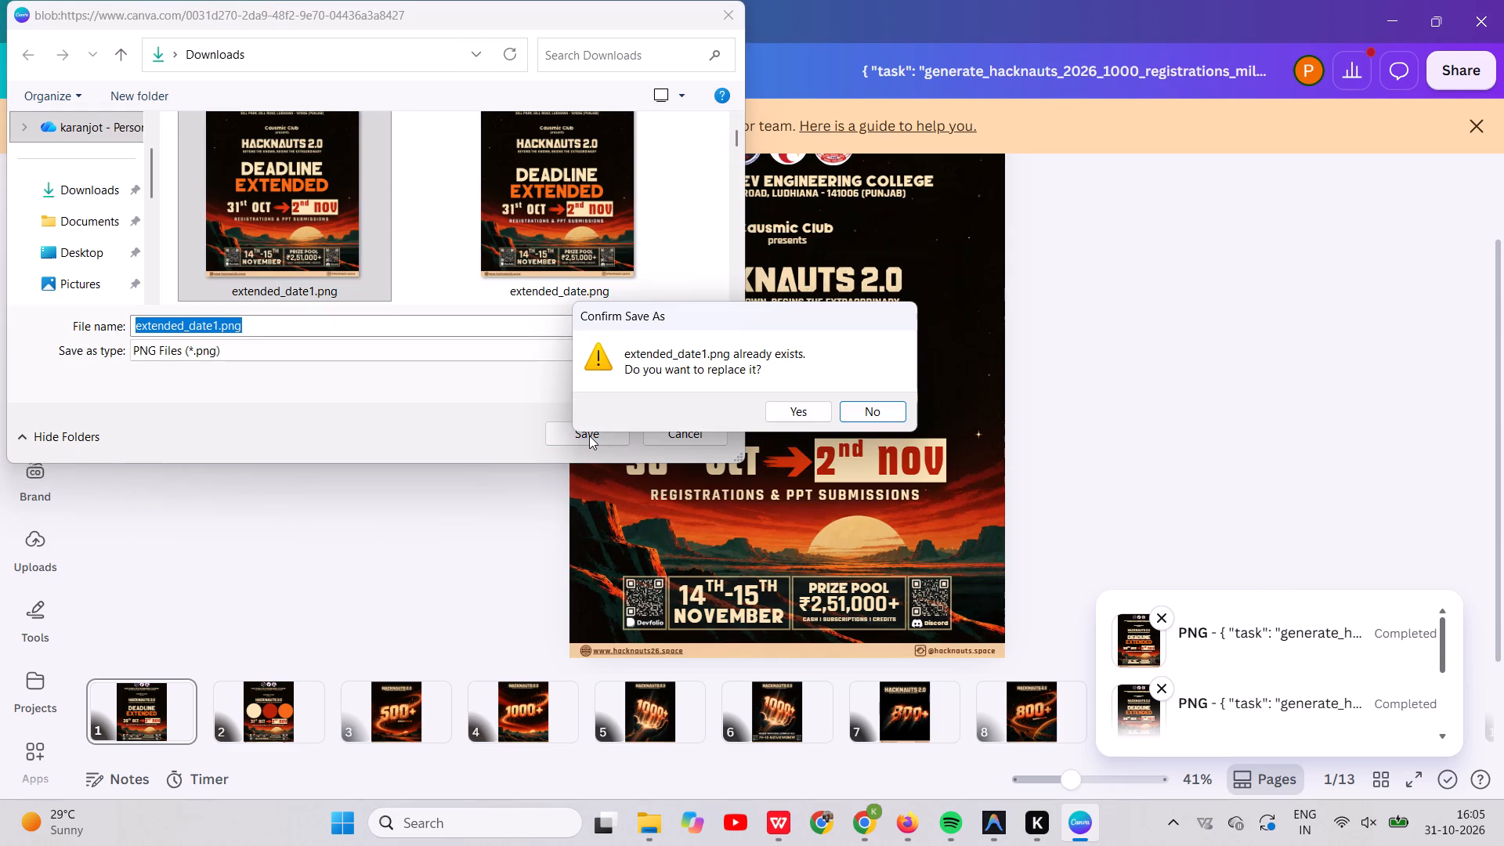